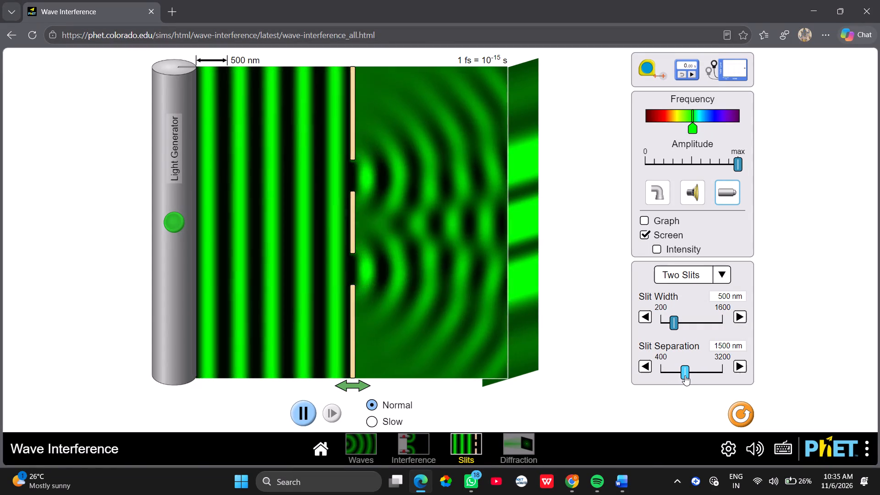
Increase the slit separation of the two-slit barrier in stages, first to 2450 nm and further to 2700 nm.
{"action": "left_click", "coordinate": [683, 372]}
{"action": "left_click_drag", "start_coordinate": [683, 372], "coordinate": [700, 370]}
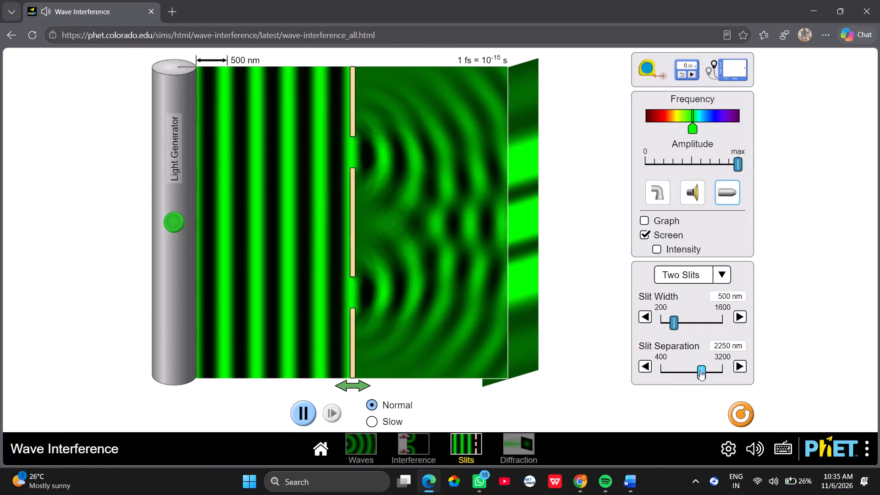
{"action": "left_click_drag", "start_coordinate": [700, 370], "coordinate": [704, 370]}
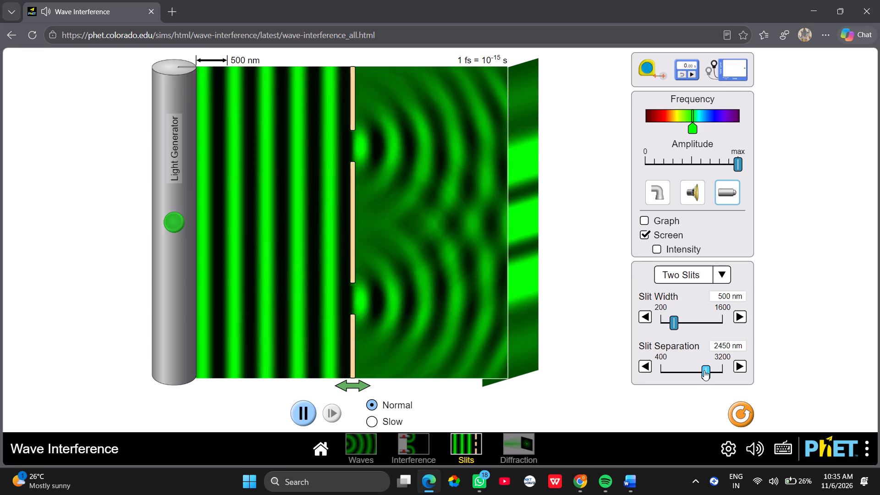
{"action": "left_click_drag", "start_coordinate": [704, 370], "coordinate": [704, 371]}
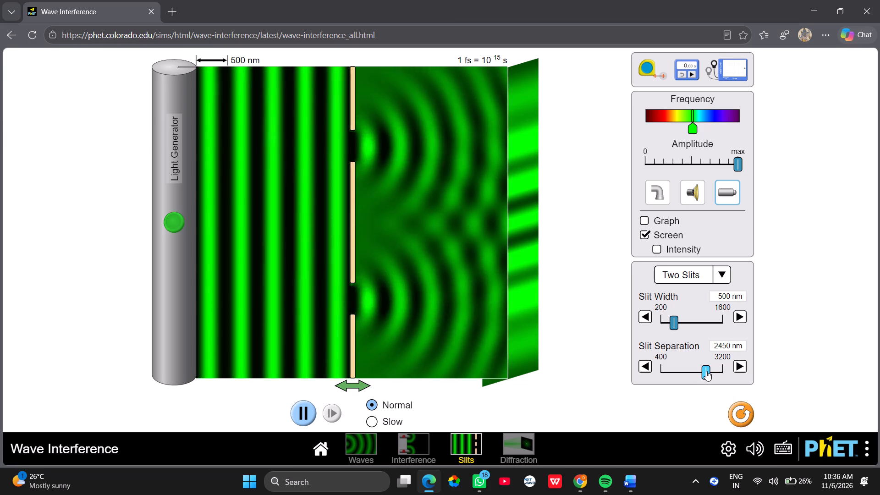
{"action": "left_click", "coordinate": [705, 371]}
{"action": "left_click_drag", "start_coordinate": [705, 371], "coordinate": [709, 371]}
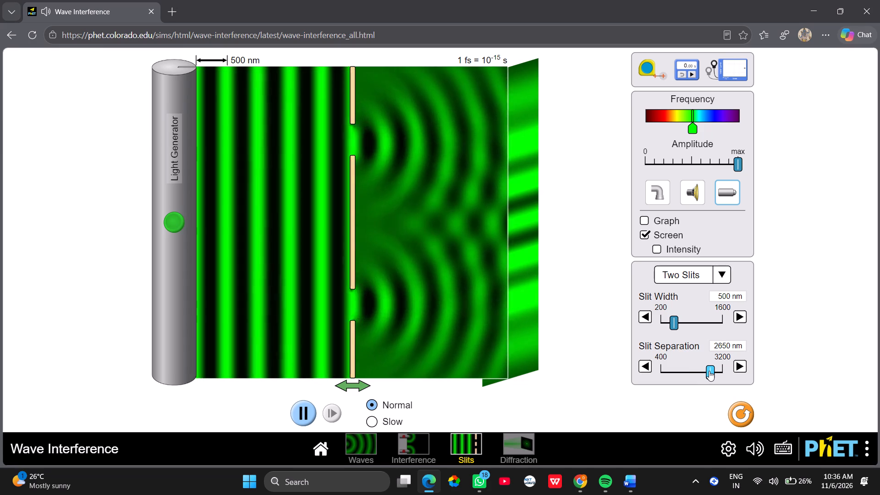
{"action": "left_click_drag", "start_coordinate": [709, 371], "coordinate": [711, 371]}
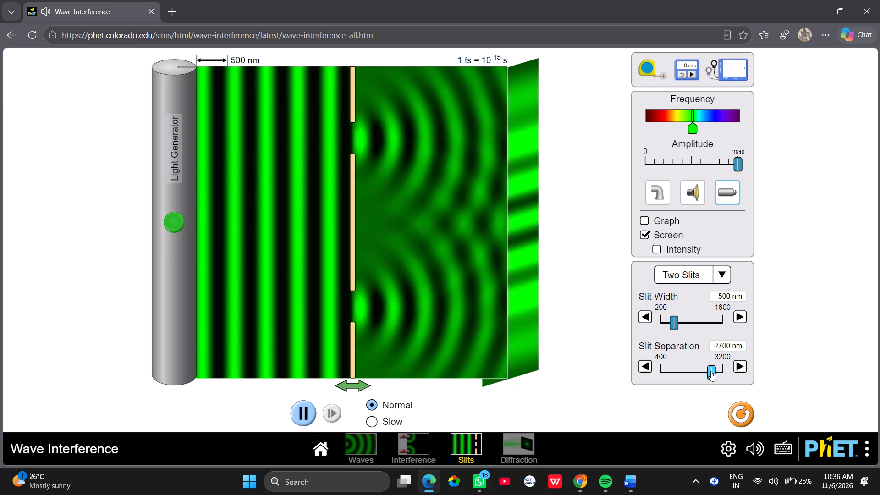
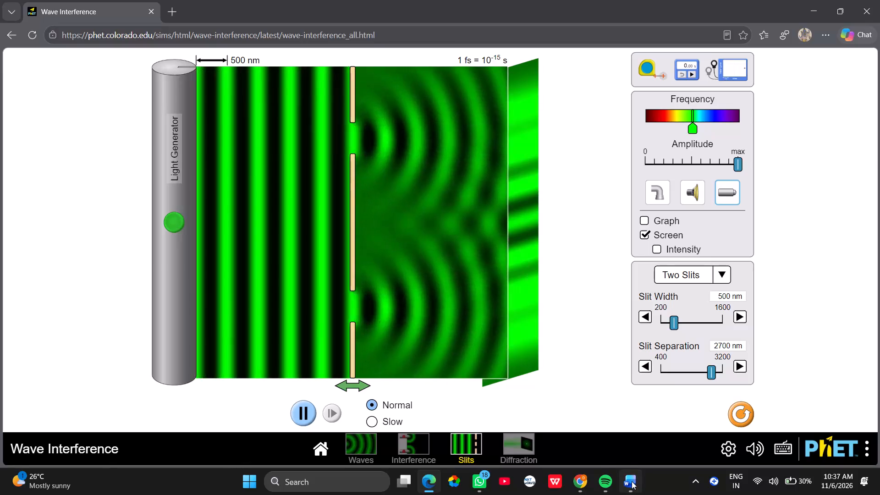
Switch to the Young's double slit lab document in Word, review its objective and experimental setup, and return to the simulation.
{"action": "left_click", "coordinate": [629, 430]}
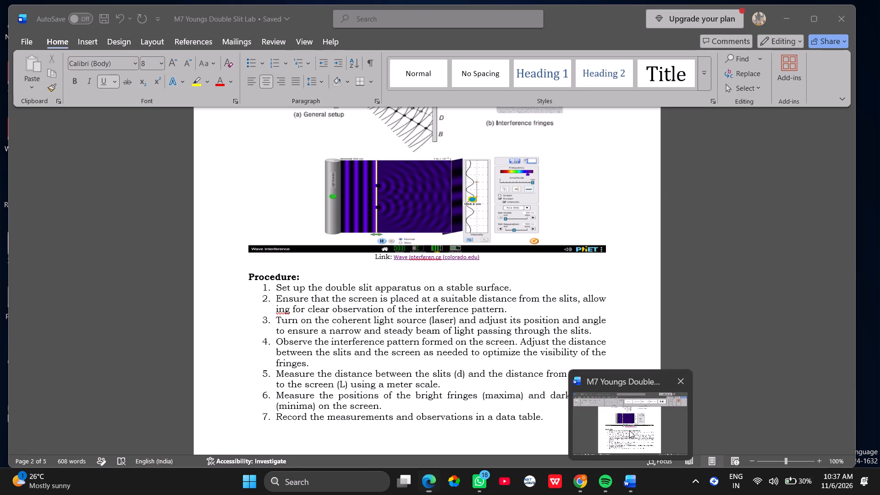
{"action": "scroll", "coordinate": [462, 248], "scroll_direction": "up", "scroll_amount": 5}
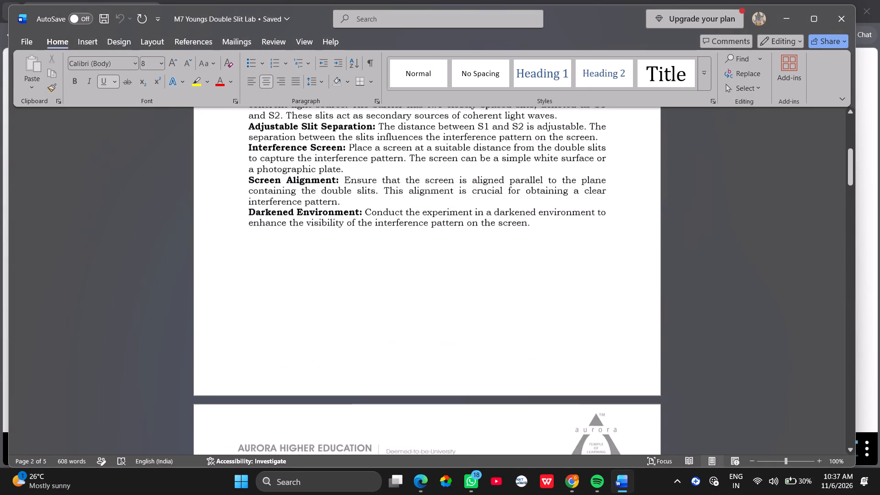
{"action": "scroll", "coordinate": [462, 248], "scroll_direction": "up", "scroll_amount": 1}
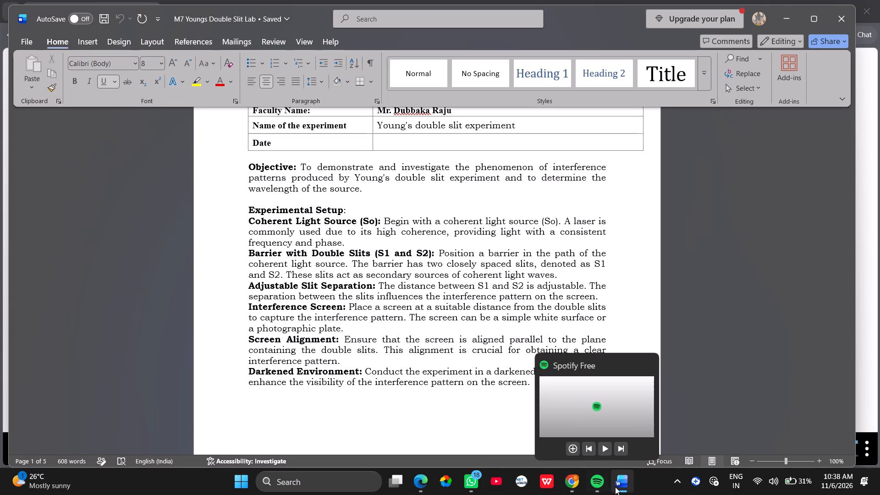
{"action": "left_click", "coordinate": [619, 433]}
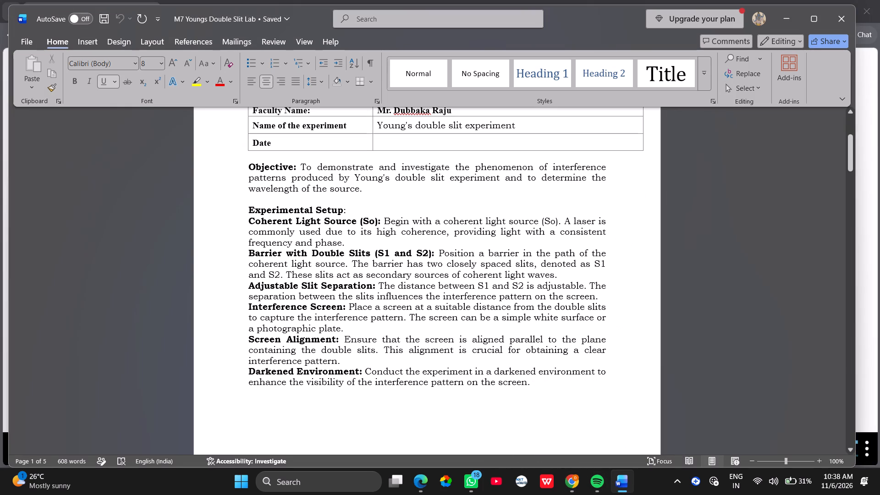
{"action": "left_click", "coordinate": [790, 11]}
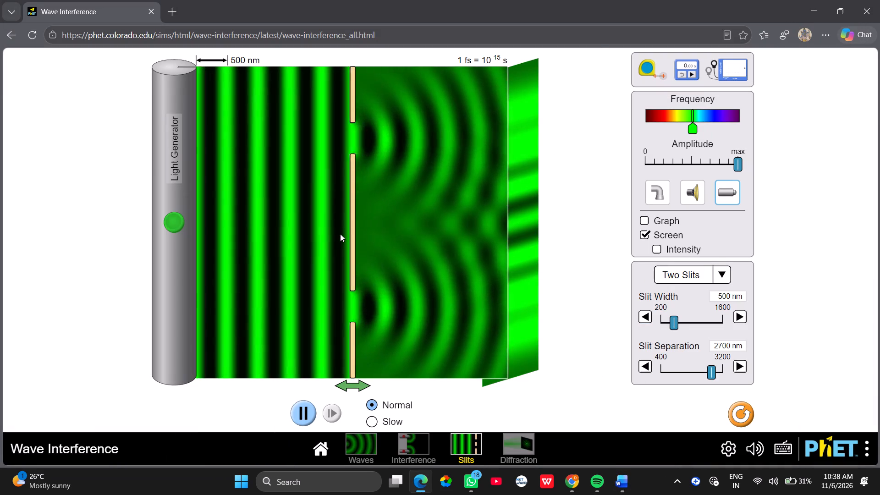
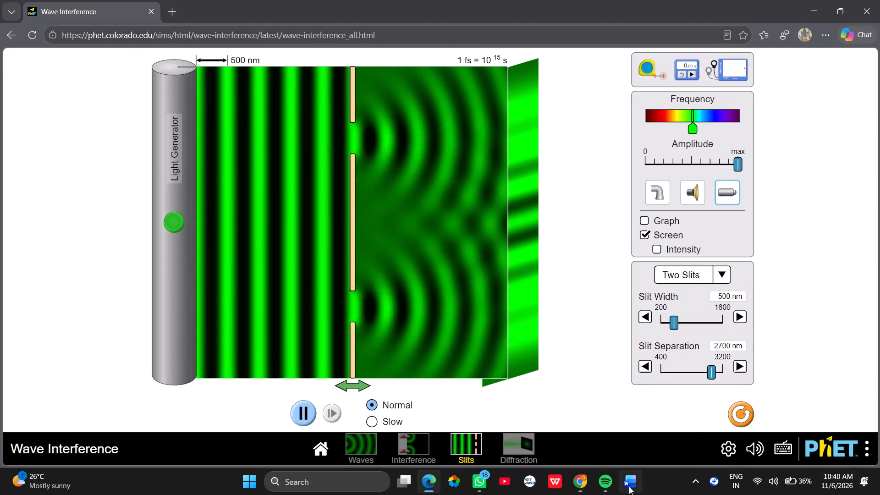
Switch to the lab document in Word and enter 2700 as the distance between slits (d) in nm under Data and Observations.
{"action": "left_click", "coordinate": [633, 425]}
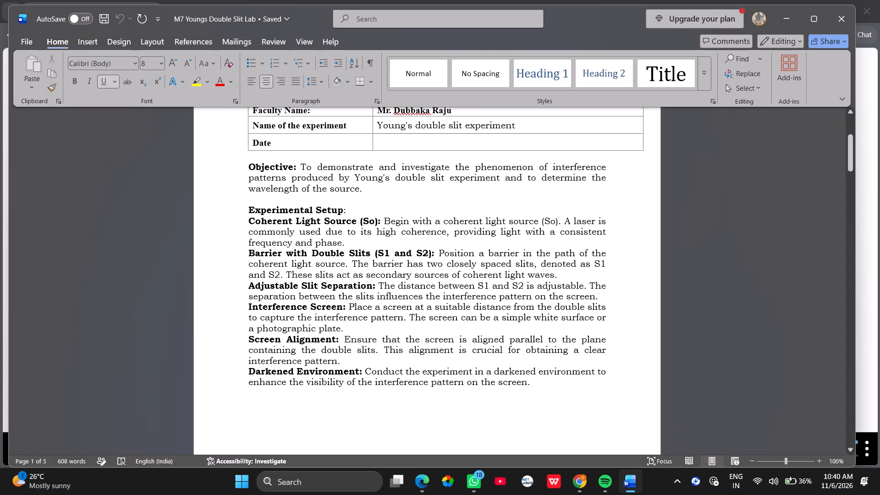
{"action": "scroll", "coordinate": [429, 271], "scroll_direction": "down", "scroll_amount": 3}
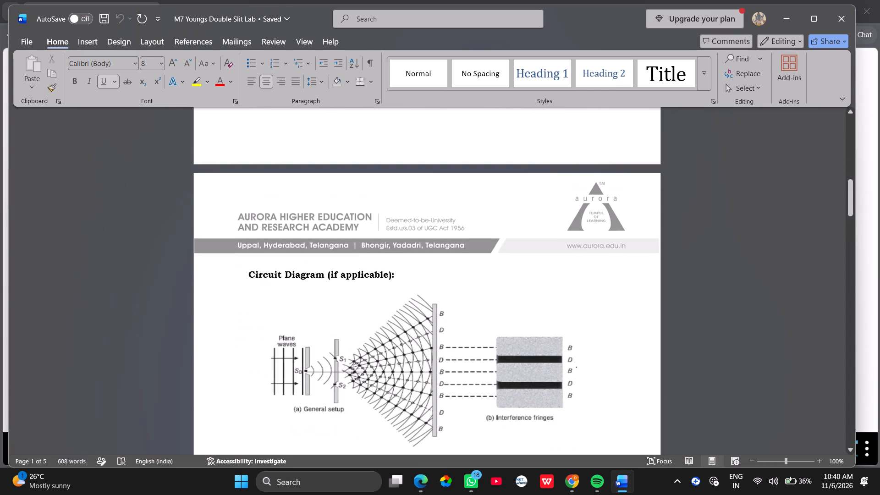
{"action": "scroll", "coordinate": [429, 271], "scroll_direction": "down", "scroll_amount": 1}
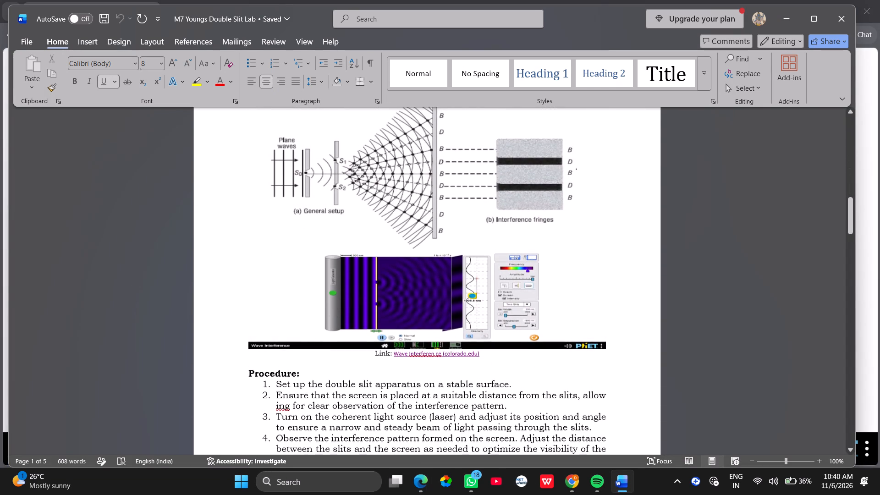
{"action": "scroll", "coordinate": [429, 271], "scroll_direction": "up", "scroll_amount": 1}
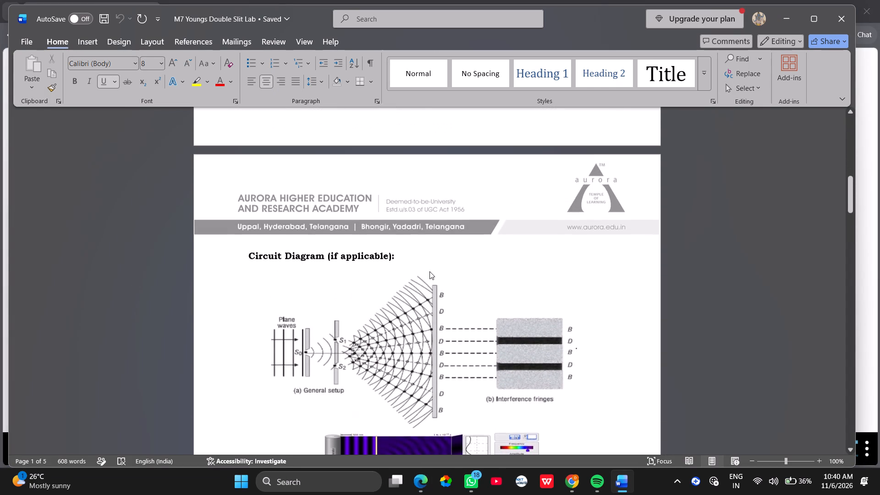
{"action": "scroll", "coordinate": [429, 271], "scroll_direction": "up", "scroll_amount": 1}
{"action": "scroll", "coordinate": [429, 271], "scroll_direction": "right", "scroll_amount": 1}
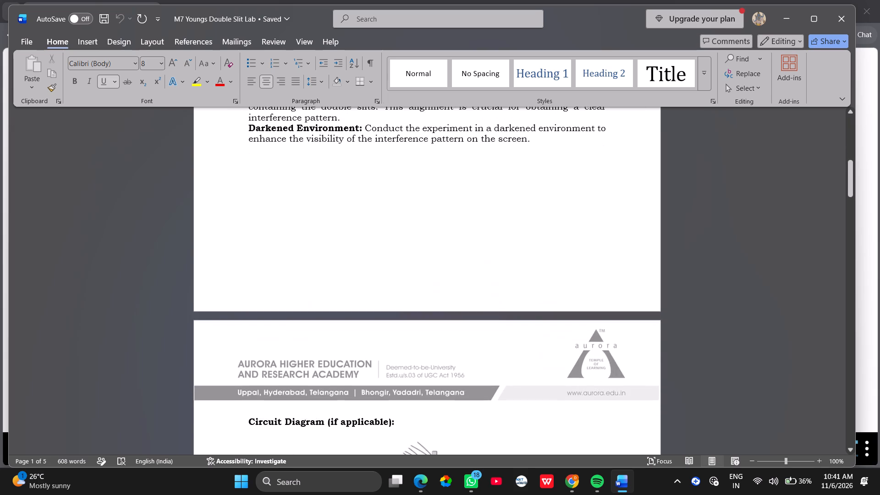
{"action": "scroll", "coordinate": [429, 271], "scroll_direction": "up", "scroll_amount": 2}
{"action": "scroll", "coordinate": [429, 271], "scroll_direction": "down", "scroll_amount": 2}
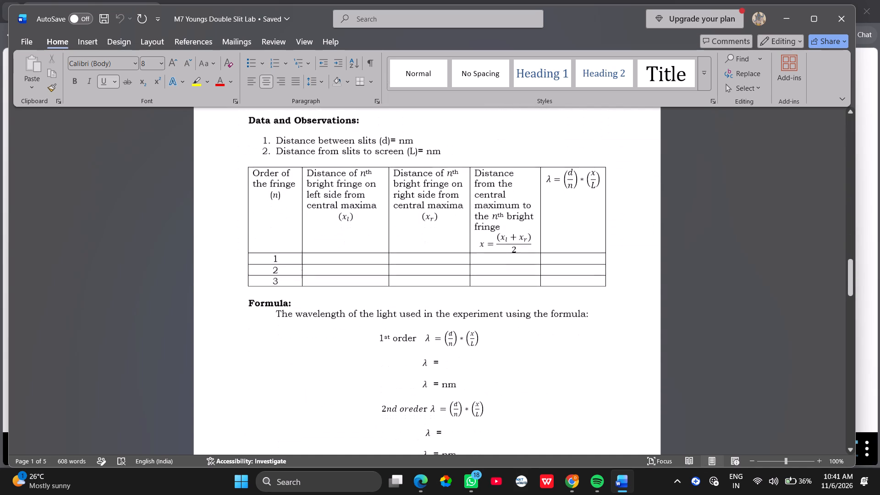
{"action": "scroll", "coordinate": [429, 271], "scroll_direction": "down", "scroll_amount": 1}
{"action": "scroll", "coordinate": [429, 271], "scroll_direction": "up", "scroll_amount": 1}
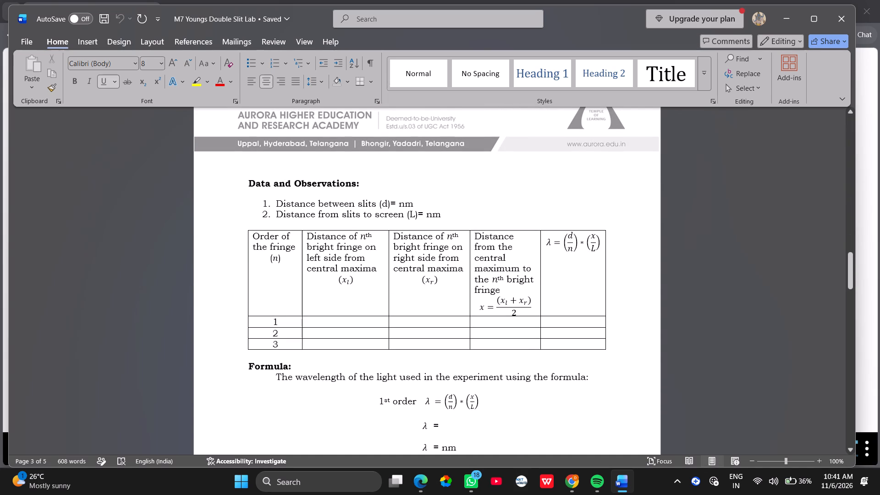
{"action": "left_click", "coordinate": [397, 202]}
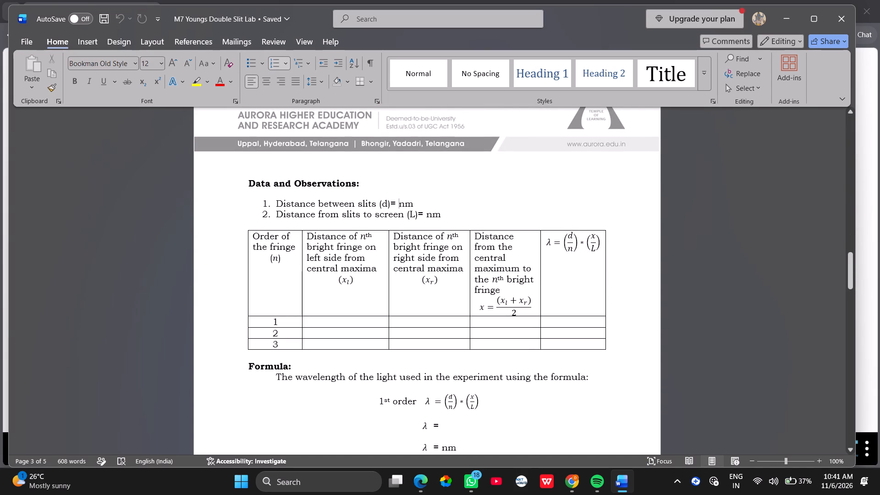
{"action": "key", "text": "2"}
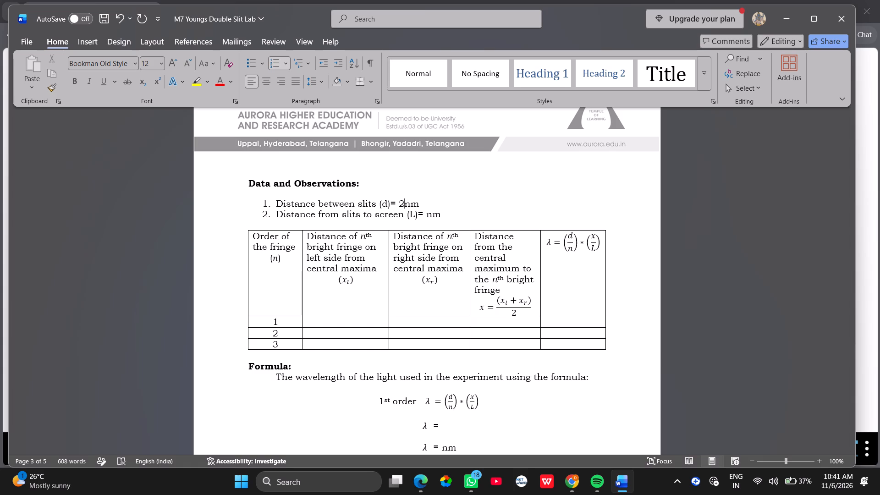
{"action": "key", "text": "7"}
{"action": "type", "text": "00"}
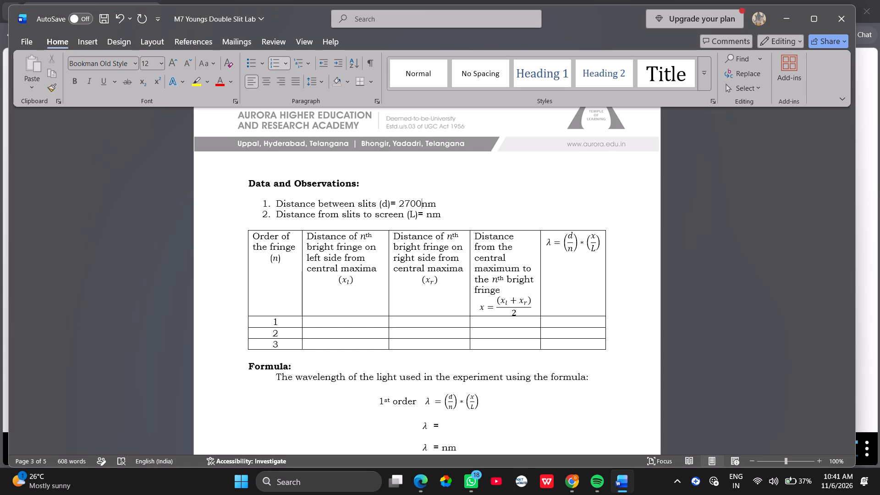
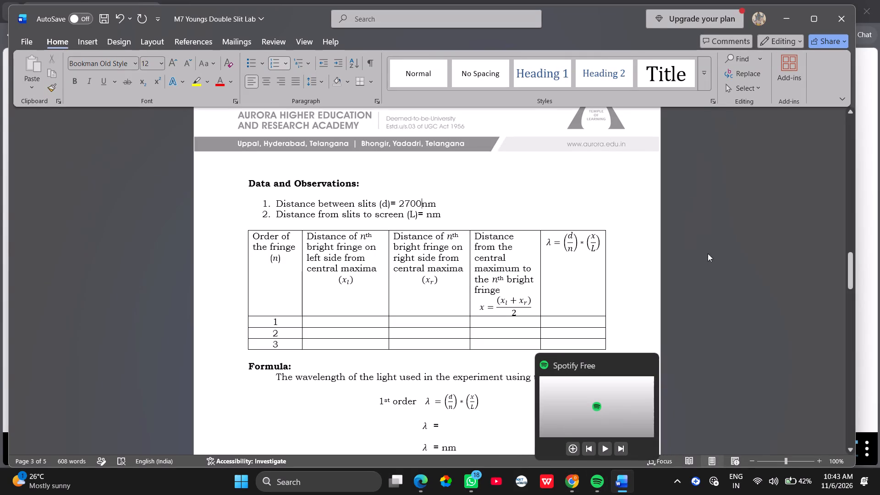
Switch to the Wave Interference simulation and place the measuring tape's base on the slit barrier, midway between the two slits.
{"action": "left_click", "coordinate": [779, 14]}
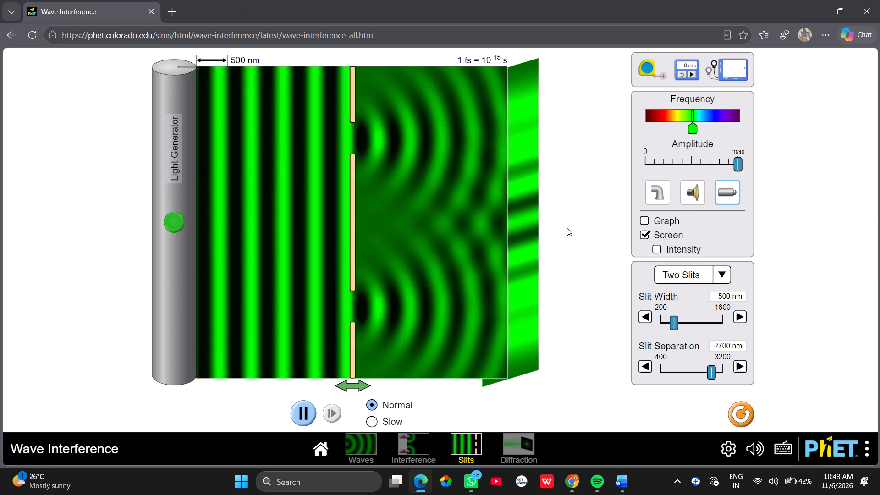
{"action": "left_click_drag", "start_coordinate": [648, 66], "coordinate": [350, 223]}
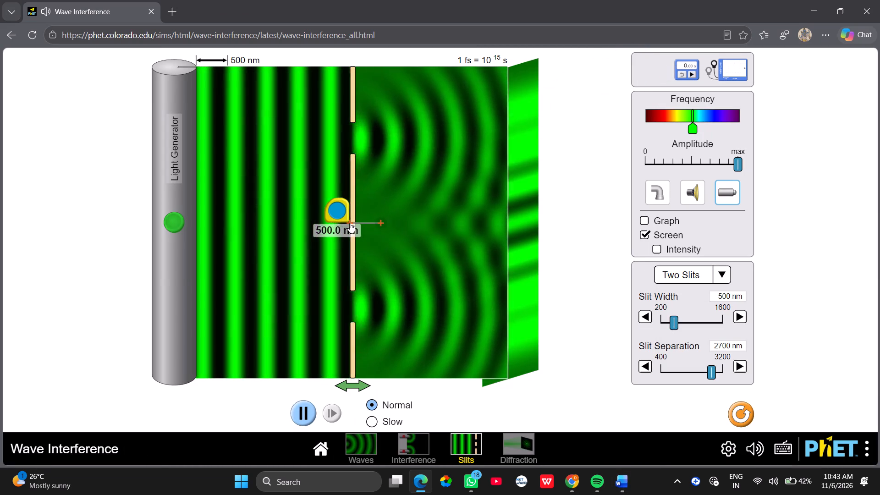
{"action": "left_click_drag", "start_coordinate": [350, 223], "coordinate": [350, 225]}
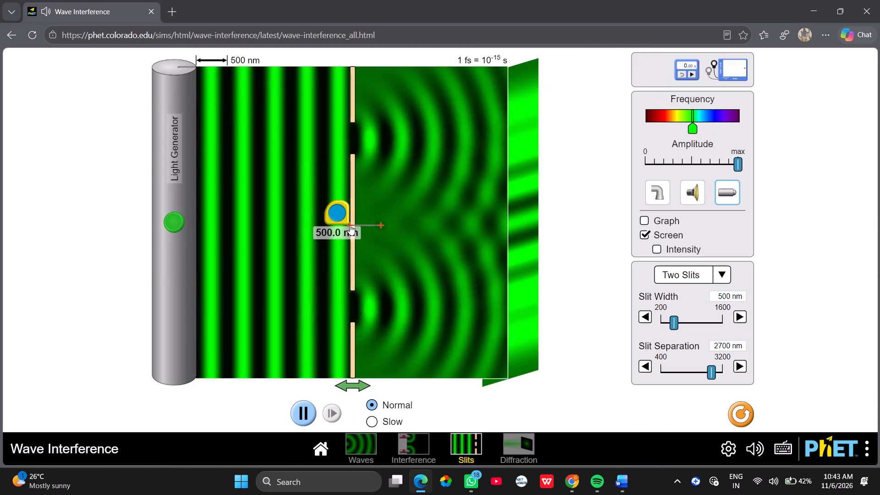
{"action": "left_click_drag", "start_coordinate": [350, 225], "coordinate": [350, 225]}
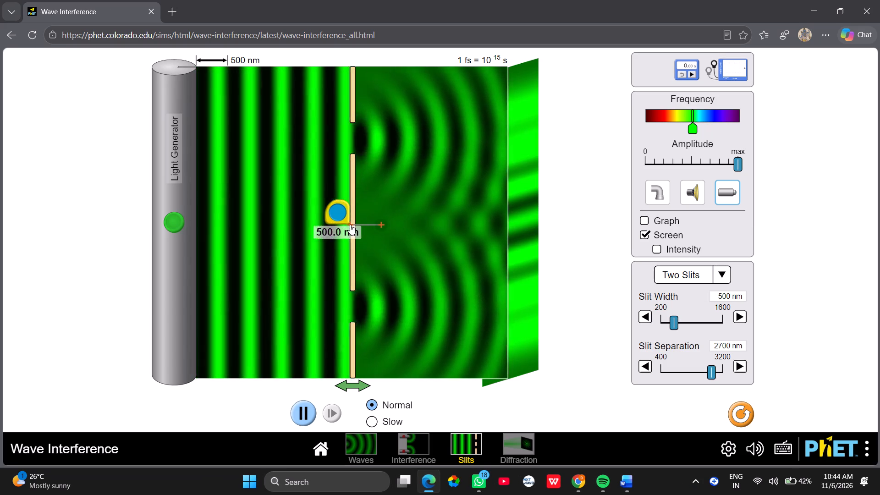
{"action": "left_click_drag", "start_coordinate": [350, 225], "coordinate": [352, 225]}
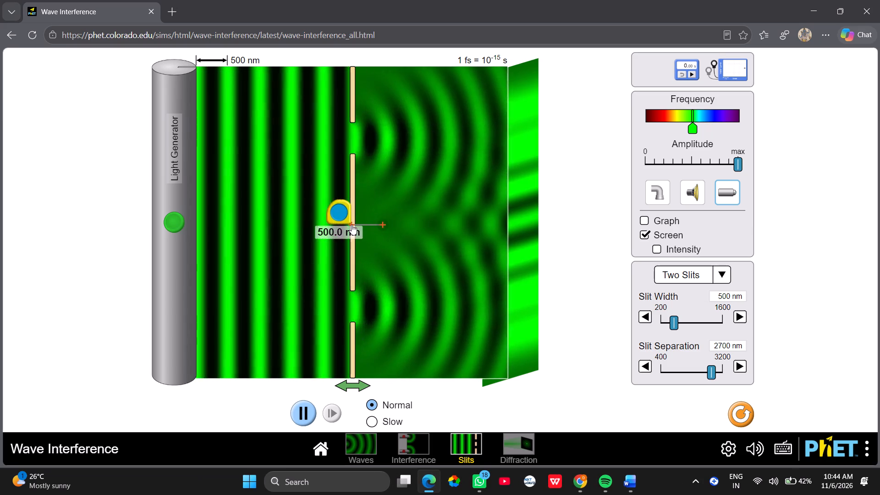
{"action": "left_click_drag", "start_coordinate": [352, 225], "coordinate": [353, 225]}
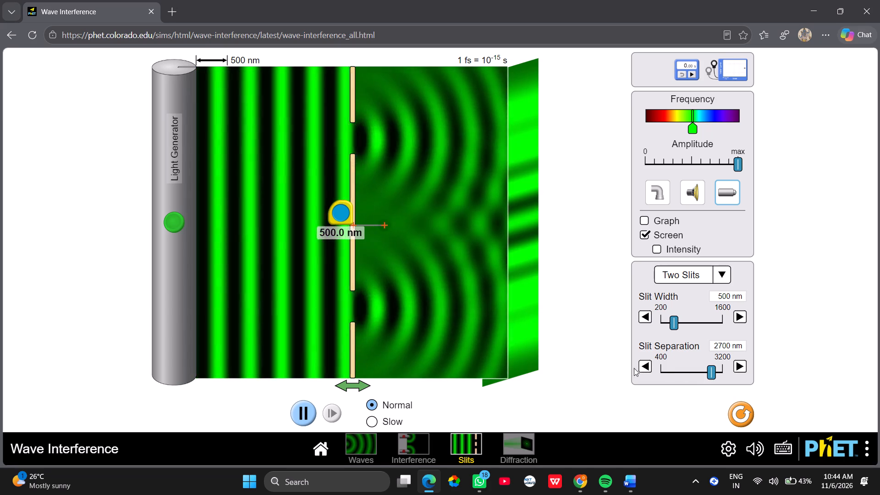
Reduce the slit separation in the simulation to 2500 nm.
{"action": "left_click", "coordinate": [644, 368]}
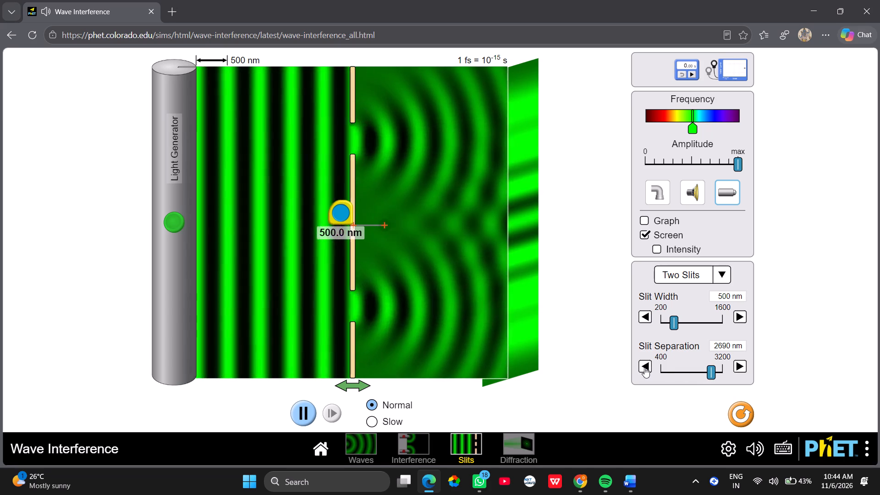
{"action": "left_click", "coordinate": [644, 368]}
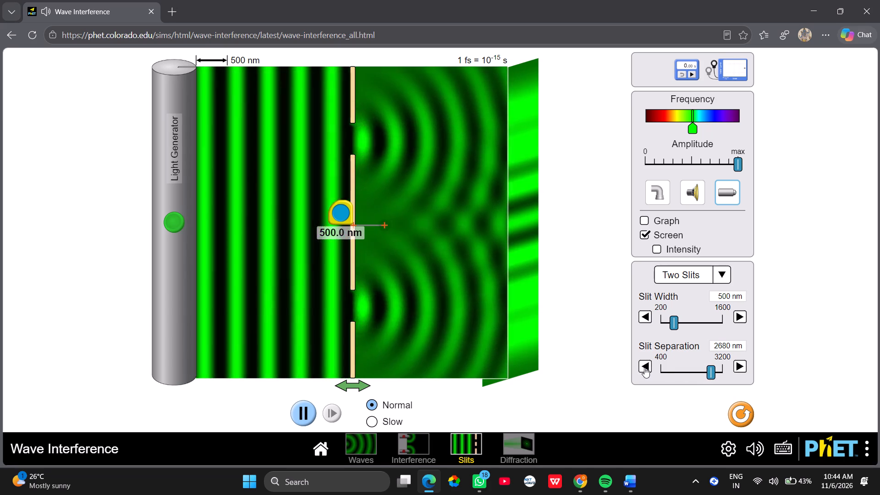
{"action": "left_click", "coordinate": [644, 368]}
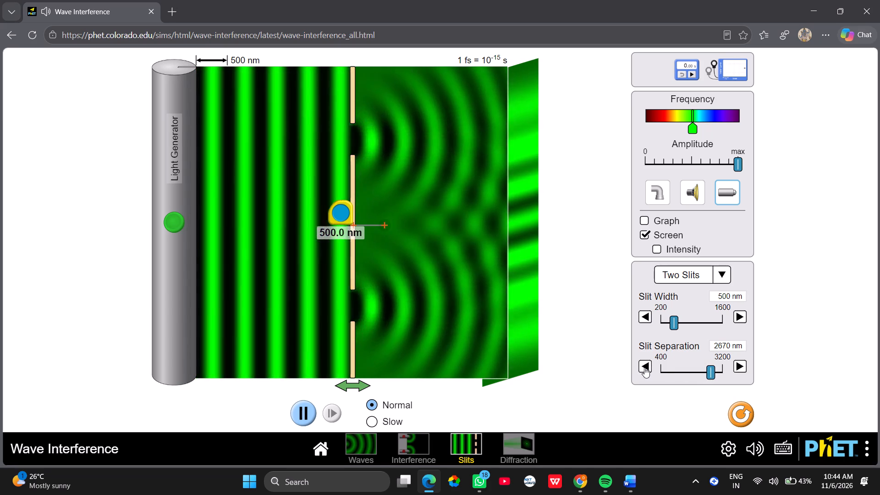
{"action": "left_click", "coordinate": [644, 368]}
{"action": "triple_click", "coordinate": [644, 368]}
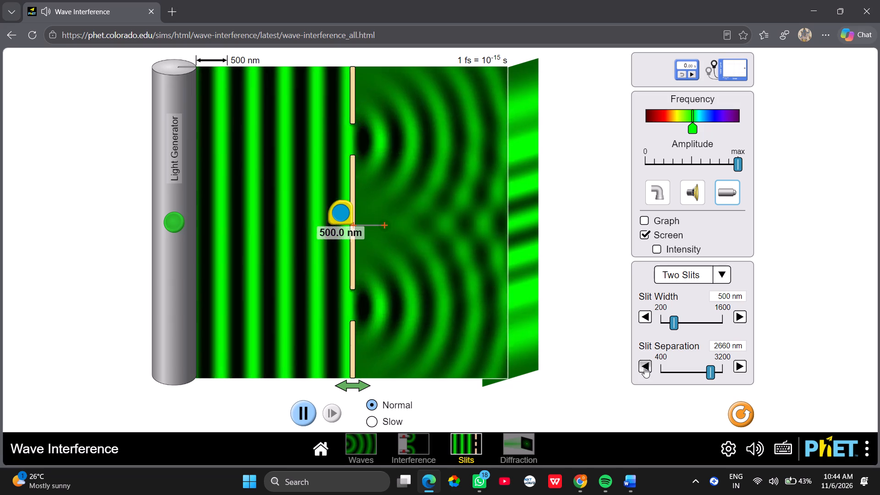
{"action": "triple_click", "coordinate": [644, 368]}
{"action": "left_click", "coordinate": [644, 368]}
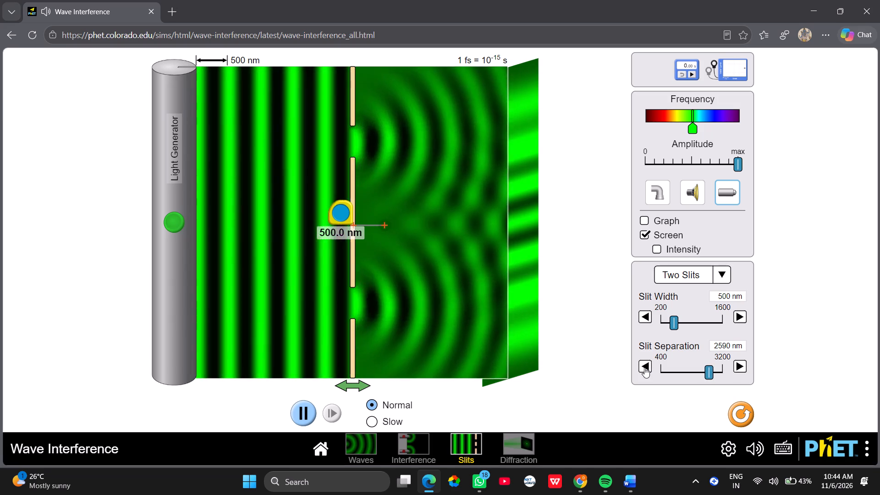
{"action": "double_click", "coordinate": [644, 368]}
{"action": "double_click", "coordinate": [644, 368]}
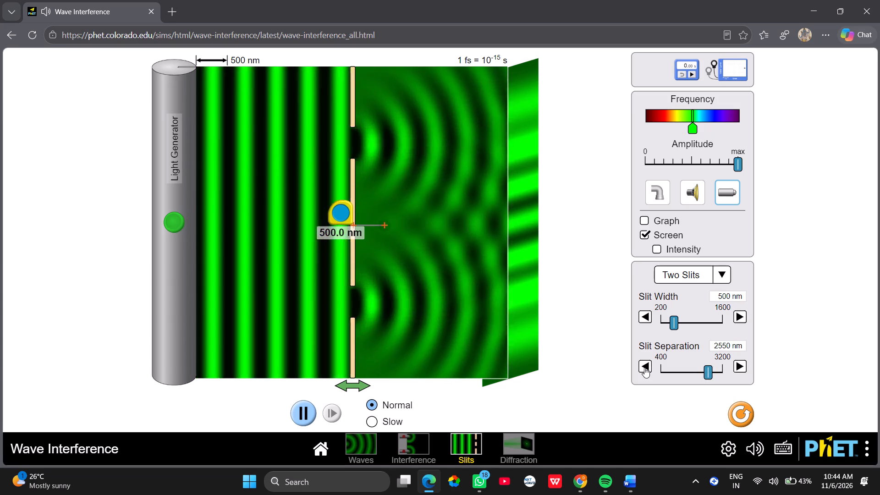
{"action": "triple_click", "coordinate": [644, 368]}
{"action": "double_click", "coordinate": [644, 368]}
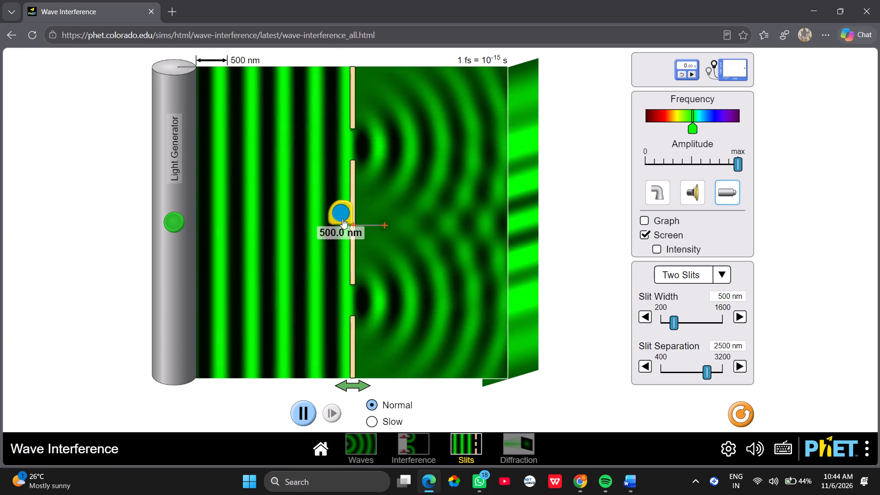
Measure the distance from the slit barrier's midpoint to the screen with the measuring tape.
{"action": "left_click", "coordinate": [343, 221]}
{"action": "left_click_drag", "start_coordinate": [343, 221], "coordinate": [339, 226]}
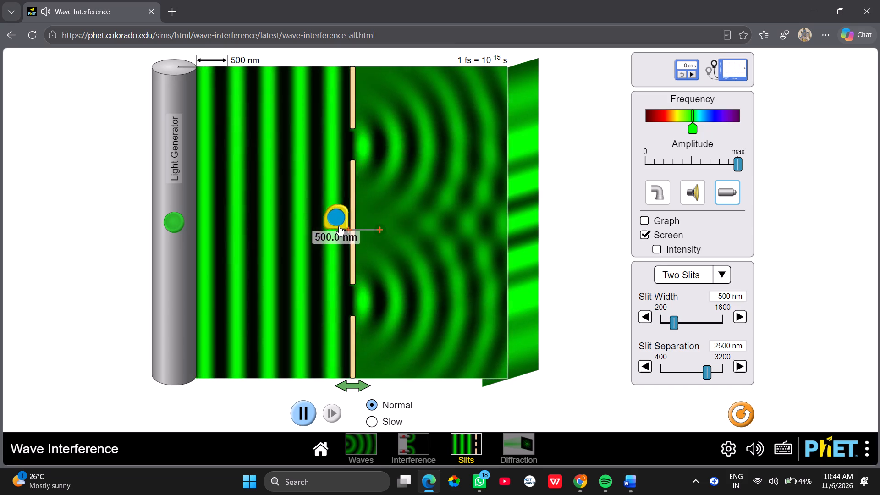
{"action": "left_click_drag", "start_coordinate": [339, 226], "coordinate": [340, 227]}
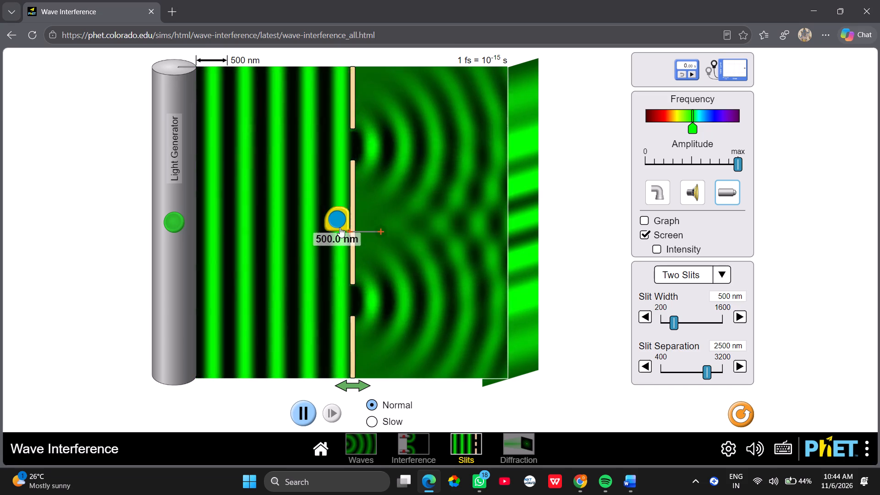
{"action": "left_click_drag", "start_coordinate": [340, 227], "coordinate": [341, 227]}
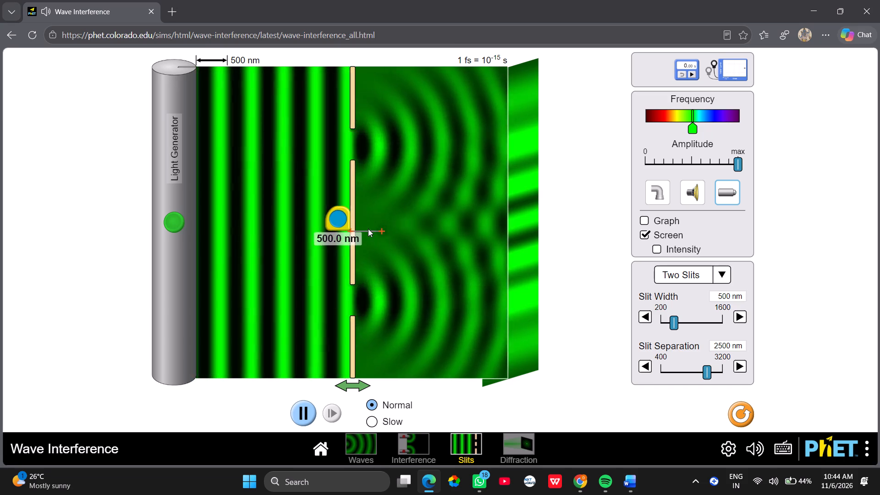
{"action": "left_click", "coordinate": [384, 230]}
{"action": "left_click_drag", "start_coordinate": [384, 230], "coordinate": [406, 228]}
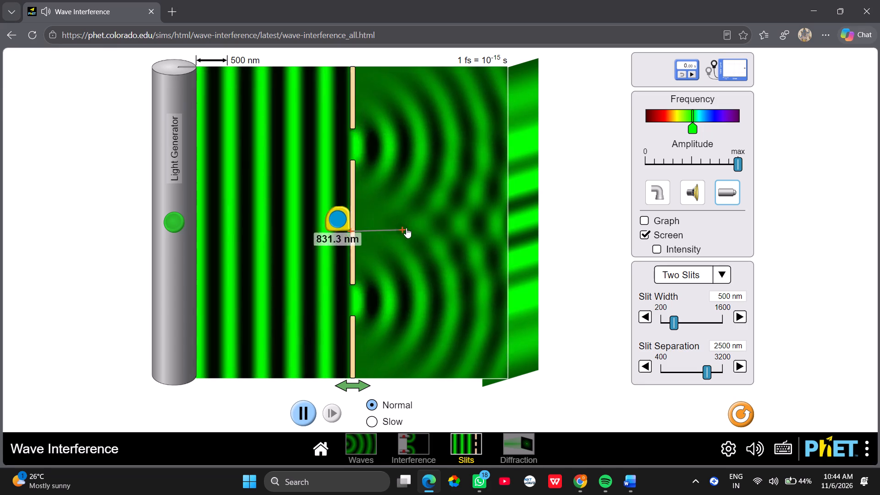
{"action": "left_click_drag", "start_coordinate": [406, 228], "coordinate": [487, 225]}
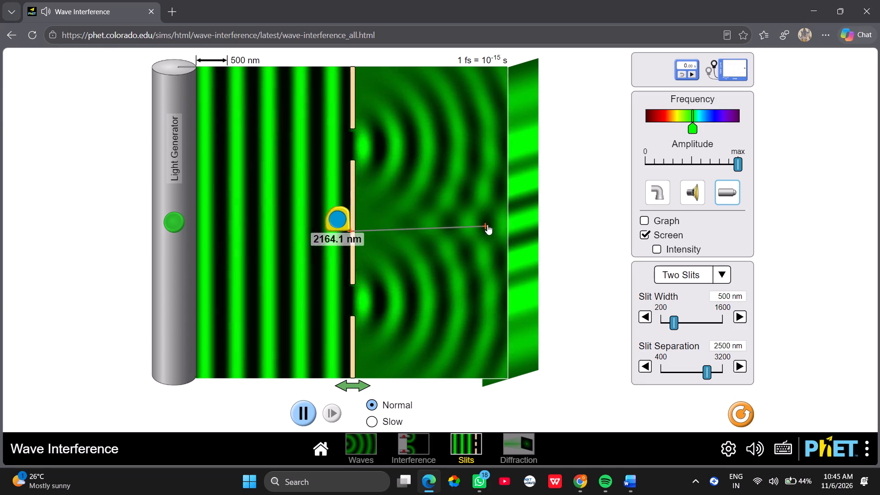
{"action": "left_click_drag", "start_coordinate": [487, 225], "coordinate": [506, 225]}
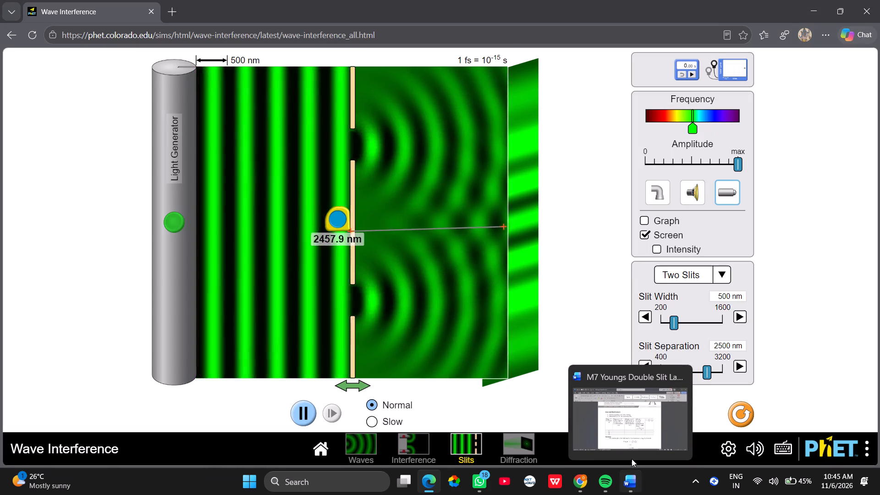
Switch to the lab document in Word and enter 2457.9 as the distance from slits to screen (L) in nm.
{"action": "left_click", "coordinate": [634, 433]}
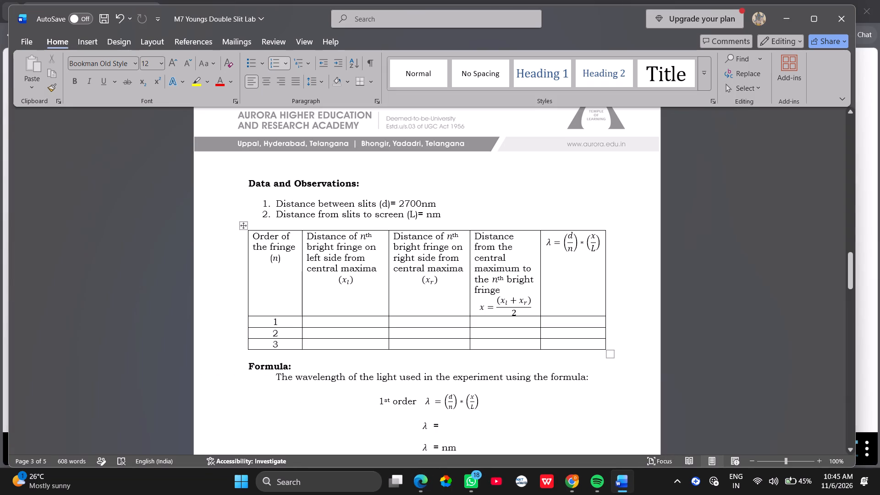
{"action": "left_click", "coordinate": [424, 212]}
{"action": "type", "text": "24"}
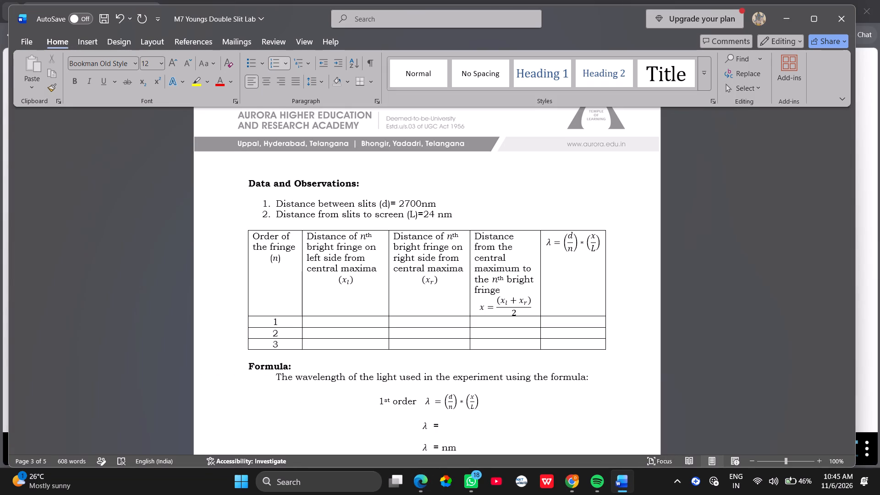
{"action": "scroll", "coordinate": [424, 212], "scroll_direction": "up", "scroll_amount": 1}
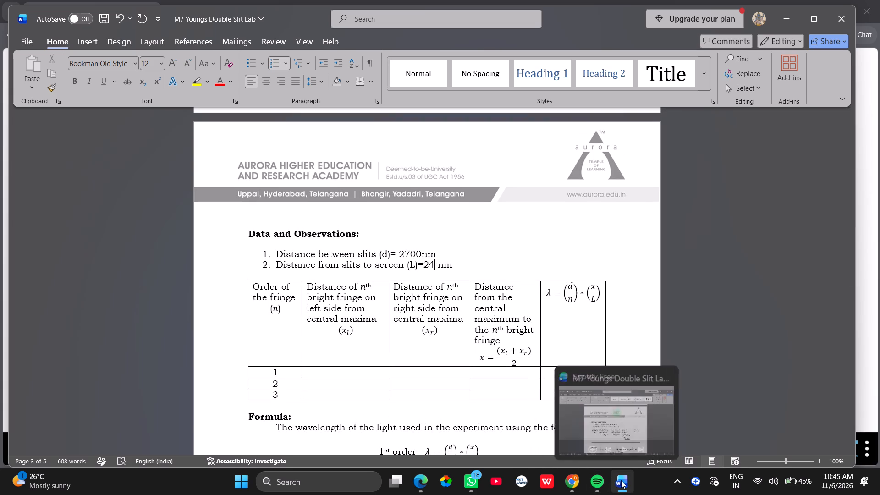
{"action": "left_click", "coordinate": [624, 424]}
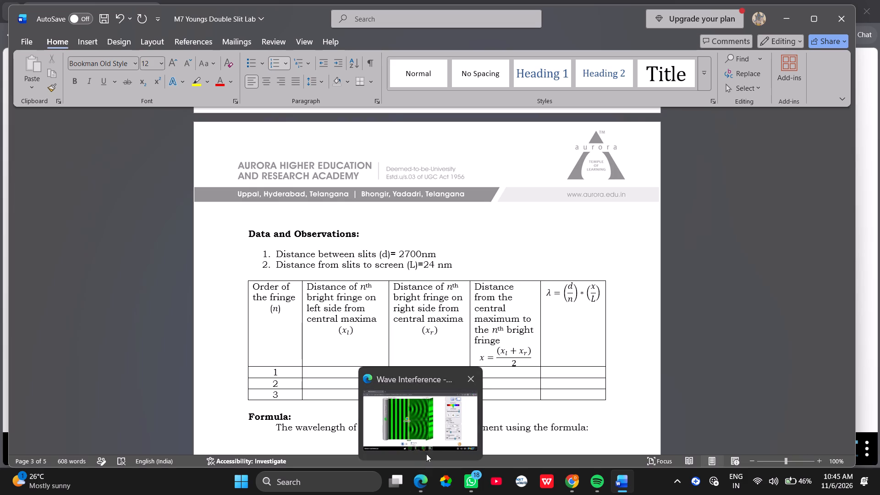
{"action": "left_click", "coordinate": [426, 432]}
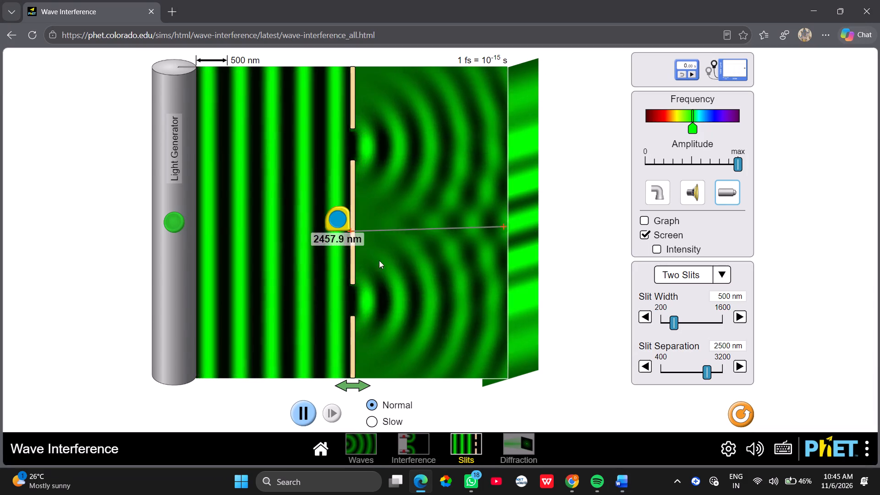
{"action": "left_click", "coordinate": [621, 487]}
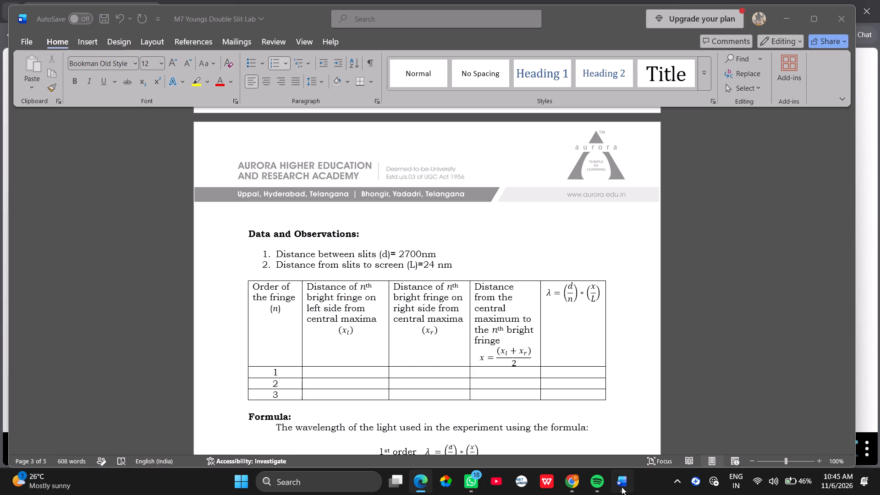
{"action": "left_click", "coordinate": [435, 263]}
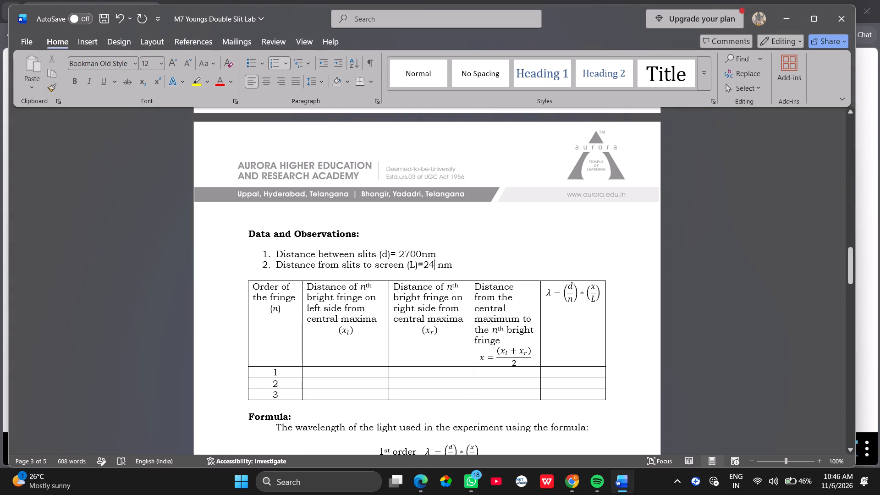
{"action": "type", "text": "57"}
{"action": "type", "text": ".9"}
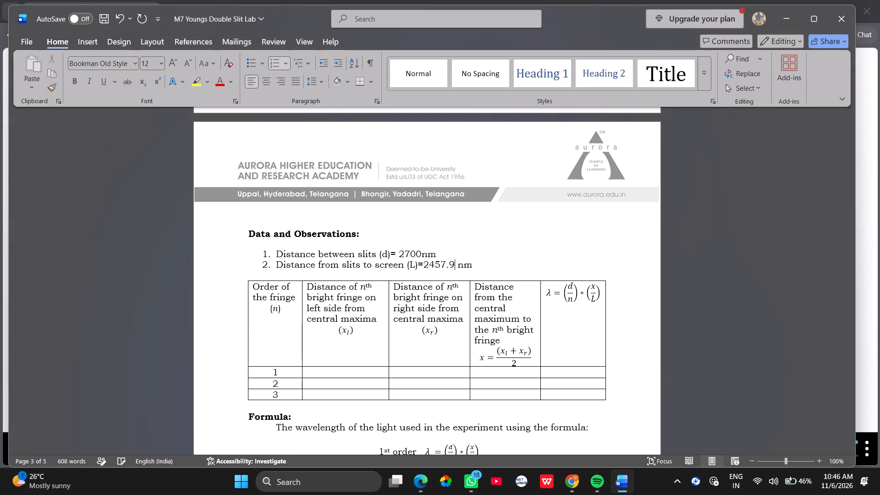
Ready the first-order left-side distance cell, return to the simulation and measure from the central maximum to the first bright fringe above it.
{"action": "left_click", "coordinate": [322, 371]}
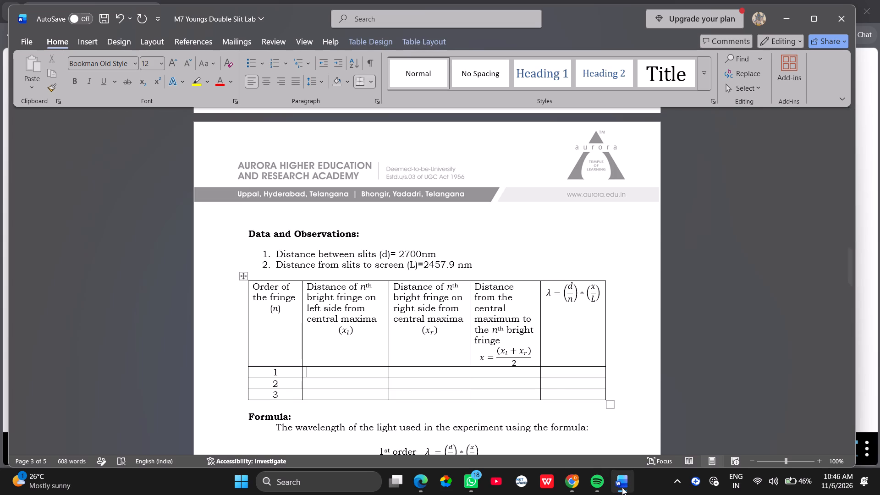
{"action": "left_click", "coordinate": [423, 476]}
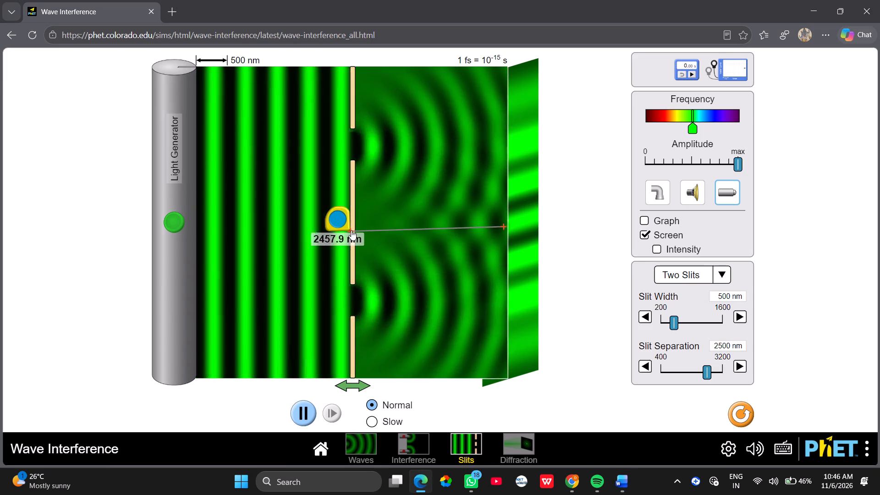
{"action": "left_click", "coordinate": [335, 218]}
{"action": "left_click_drag", "start_coordinate": [335, 218], "coordinate": [467, 213]}
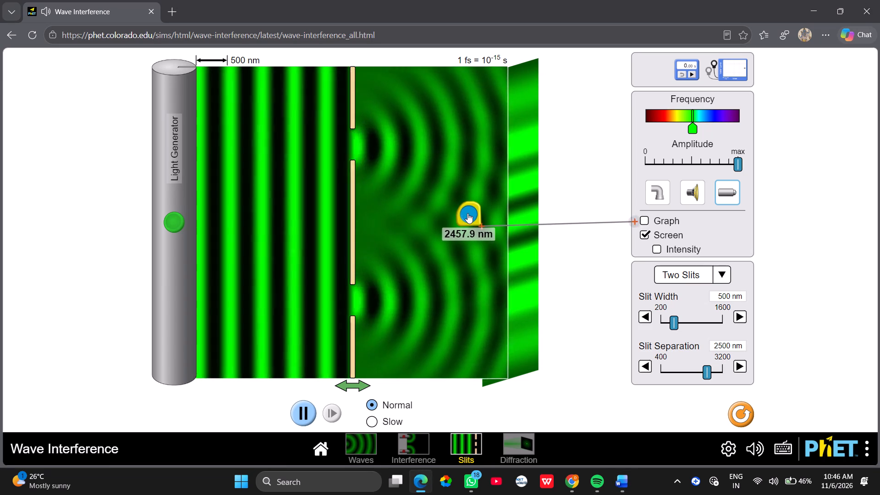
{"action": "left_click_drag", "start_coordinate": [467, 213], "coordinate": [490, 213]}
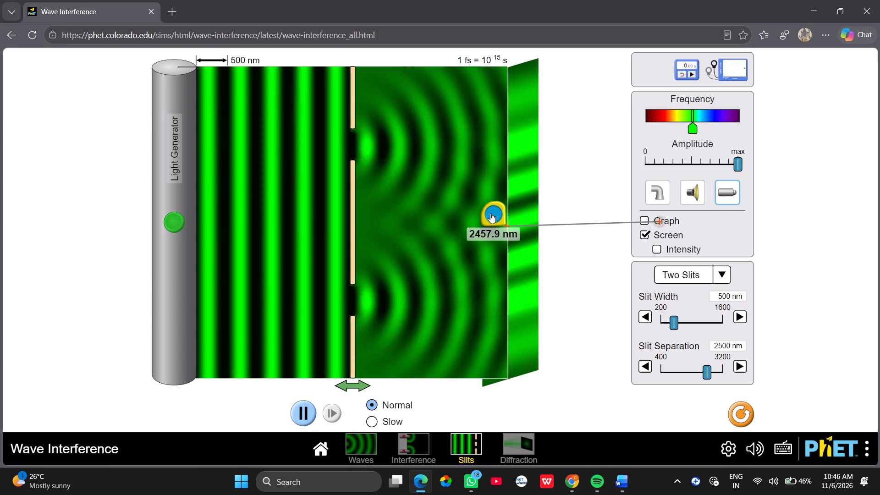
{"action": "left_click_drag", "start_coordinate": [490, 213], "coordinate": [490, 214]}
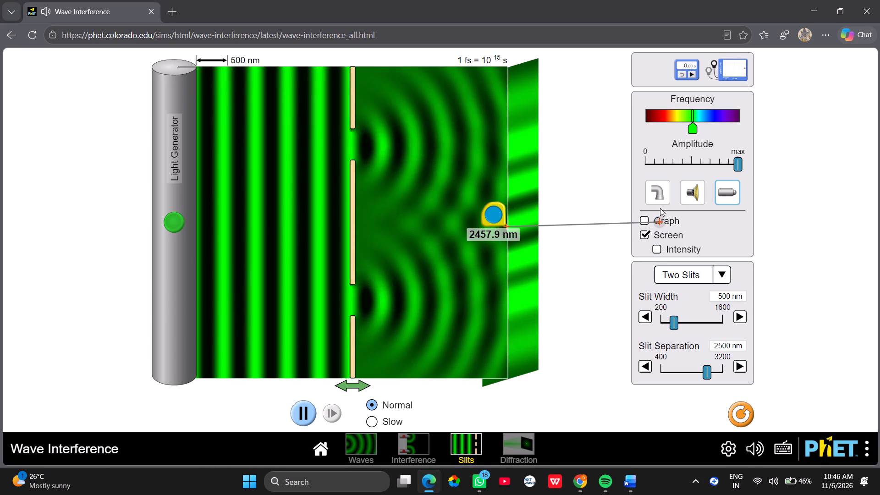
{"action": "left_click", "coordinate": [662, 217]}
{"action": "left_click_drag", "start_coordinate": [662, 217], "coordinate": [648, 194]}
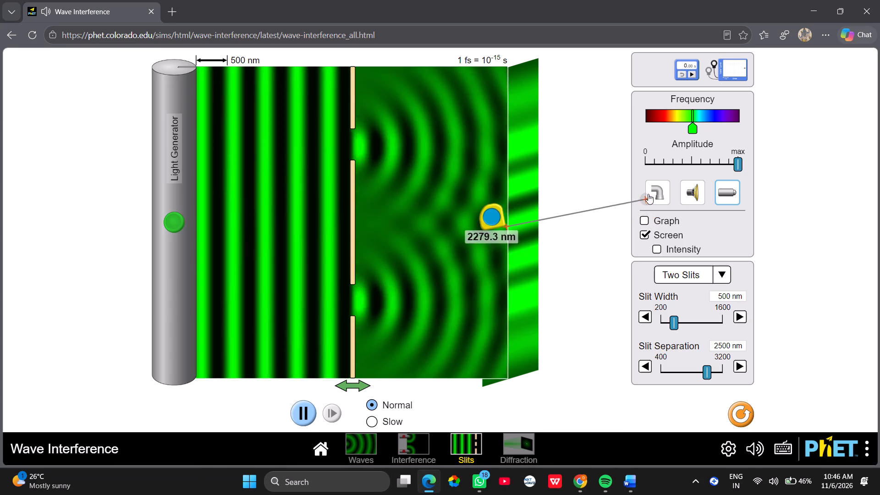
{"action": "left_click_drag", "start_coordinate": [648, 194], "coordinate": [523, 160]}
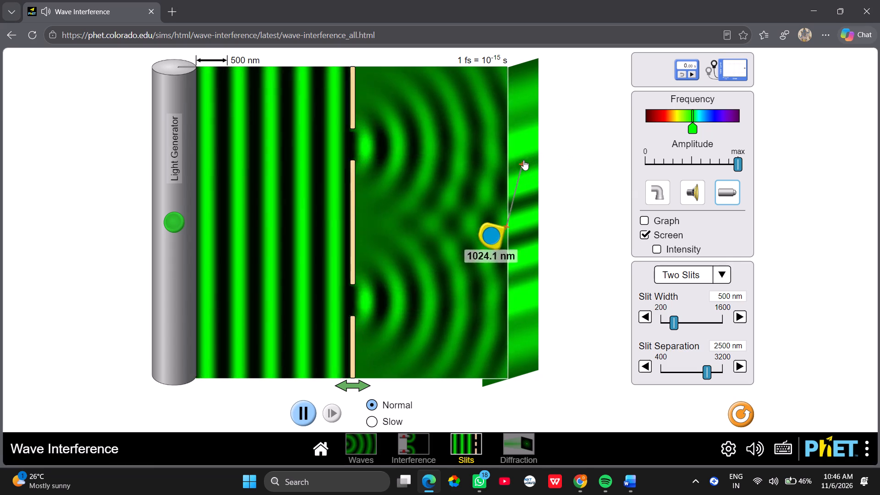
{"action": "left_click_drag", "start_coordinate": [523, 160], "coordinate": [509, 178]}
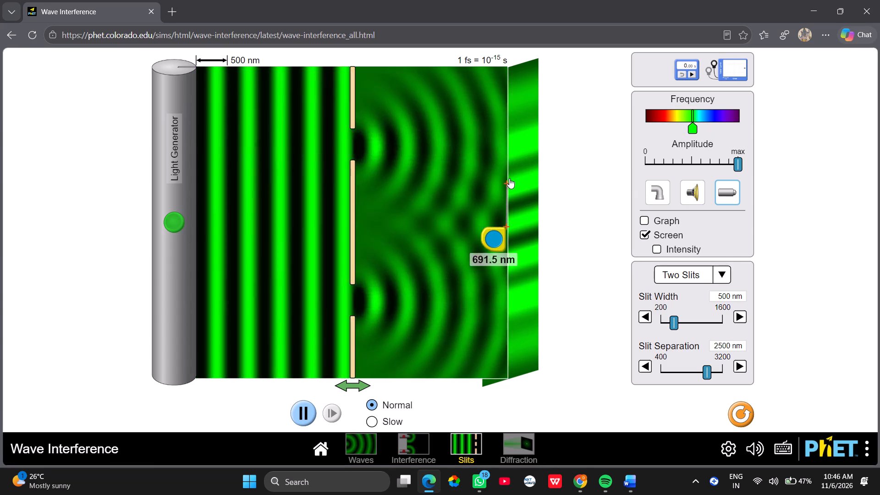
{"action": "left_click_drag", "start_coordinate": [509, 178], "coordinate": [509, 182]}
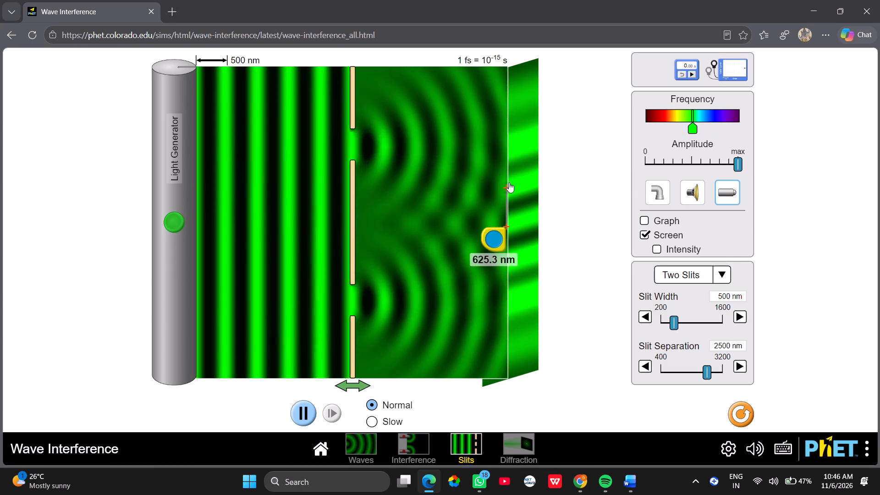
{"action": "left_click_drag", "start_coordinate": [509, 182], "coordinate": [508, 185]}
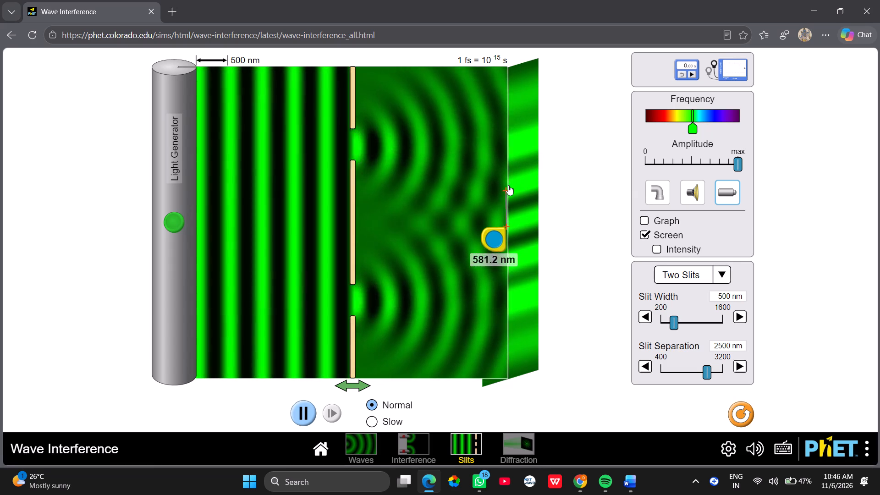
{"action": "left_click_drag", "start_coordinate": [508, 185], "coordinate": [510, 184]}
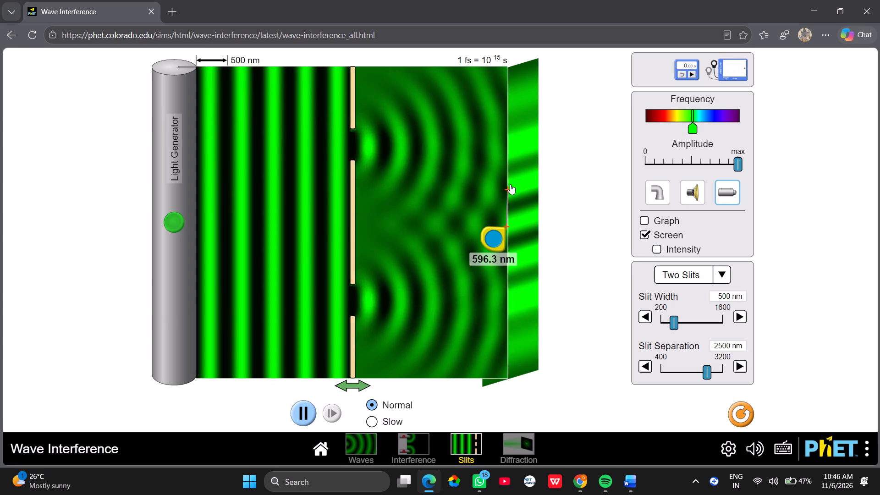
{"action": "left_click_drag", "start_coordinate": [510, 184], "coordinate": [510, 190]}
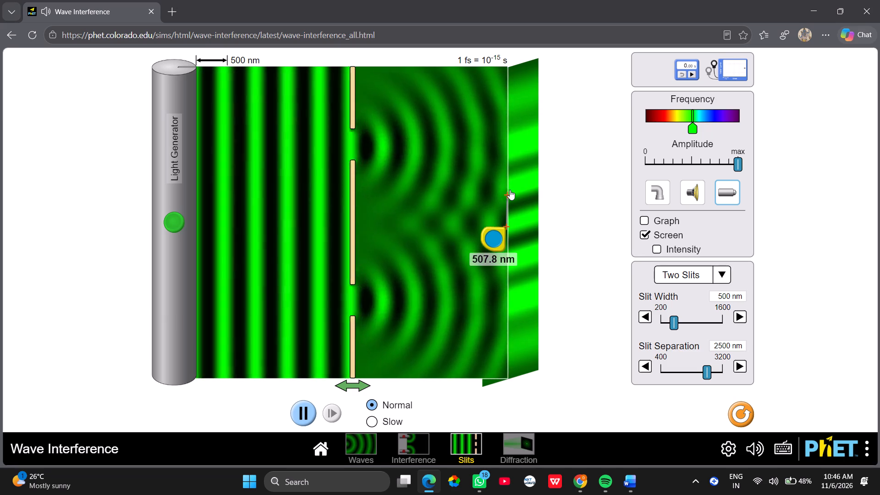
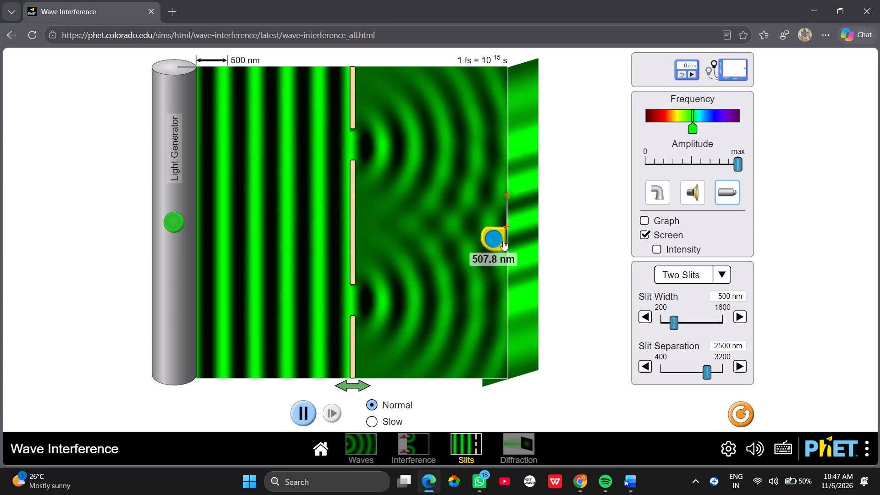
Align the measuring tape's start with the central maximum and its end with the first bright fringe above, remeasuring the distance along the screen.
{"action": "left_click", "coordinate": [503, 241]}
{"action": "left_click_drag", "start_coordinate": [503, 241], "coordinate": [502, 241]}
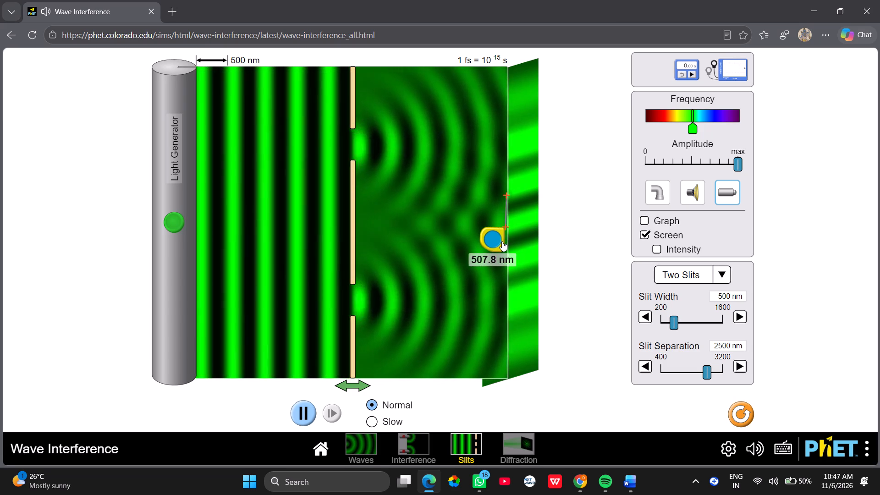
{"action": "left_click_drag", "start_coordinate": [502, 241], "coordinate": [504, 241]}
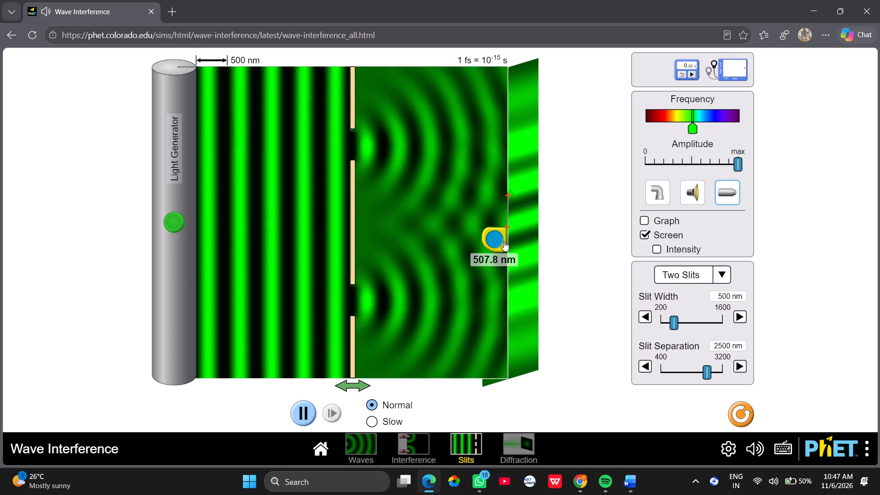
{"action": "left_click_drag", "start_coordinate": [504, 241], "coordinate": [504, 239]}
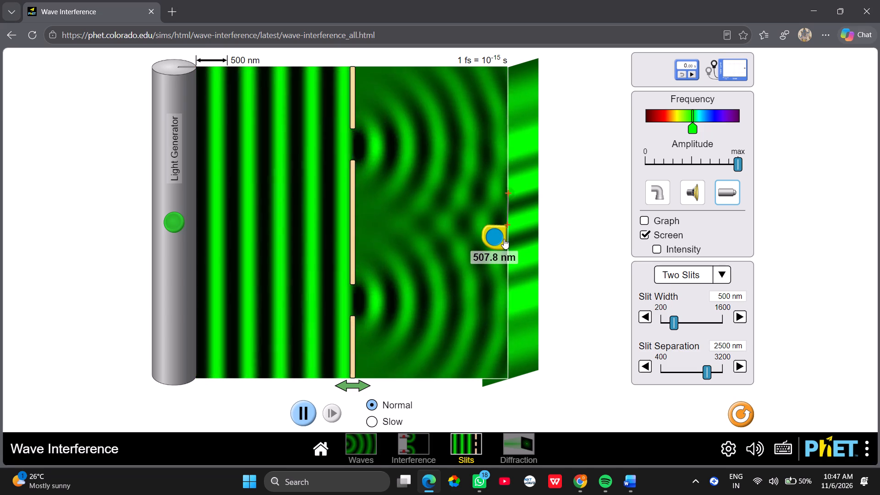
{"action": "left_click_drag", "start_coordinate": [504, 239], "coordinate": [503, 236]}
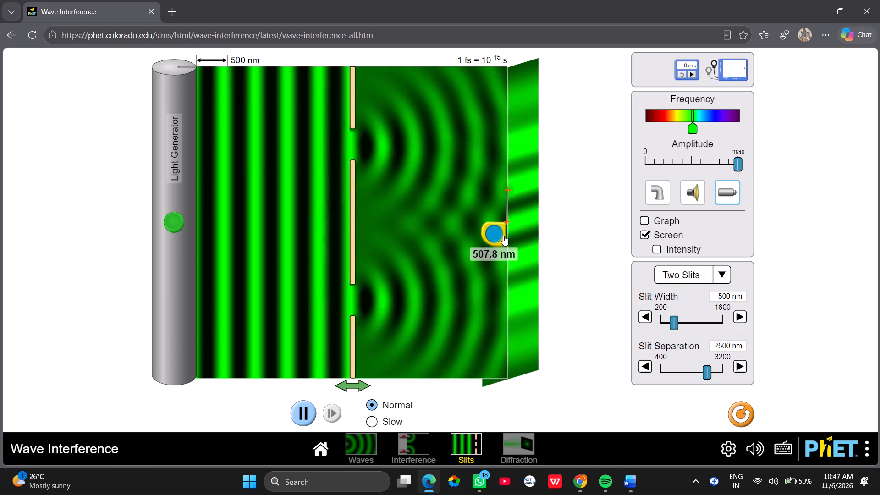
{"action": "left_click_drag", "start_coordinate": [503, 236], "coordinate": [503, 235]}
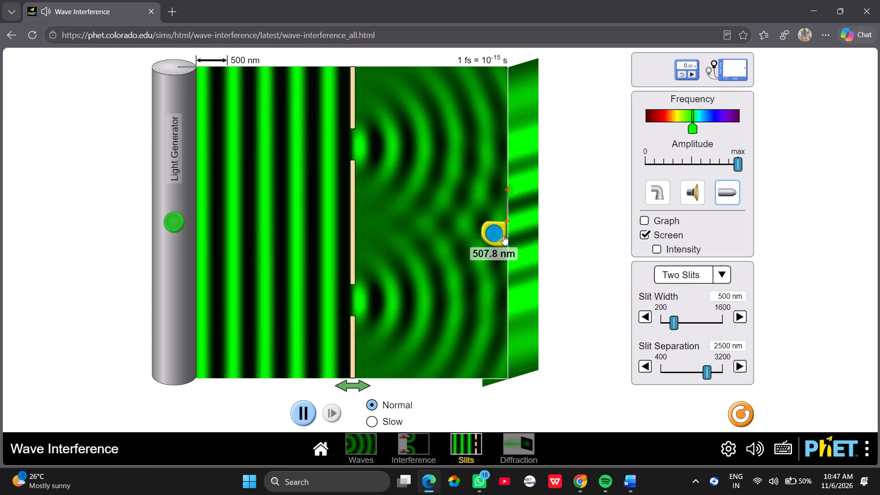
{"action": "left_click", "coordinate": [506, 218]}
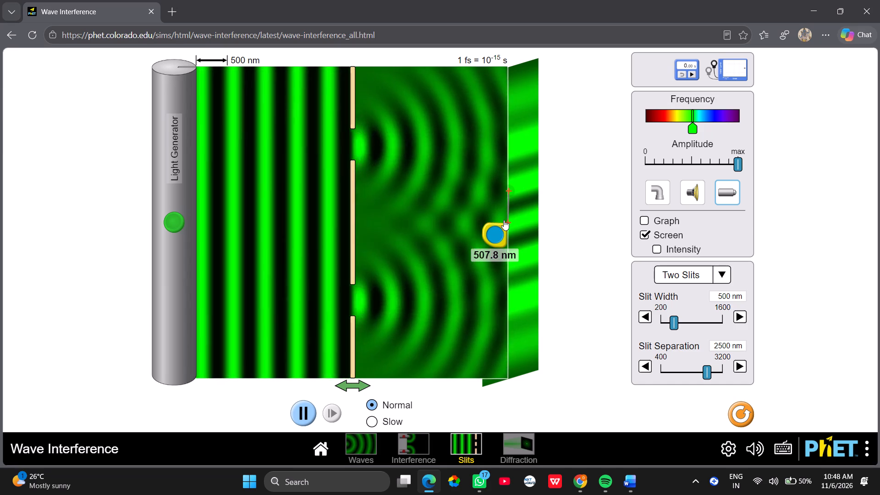
{"action": "double_click", "coordinate": [506, 220]}
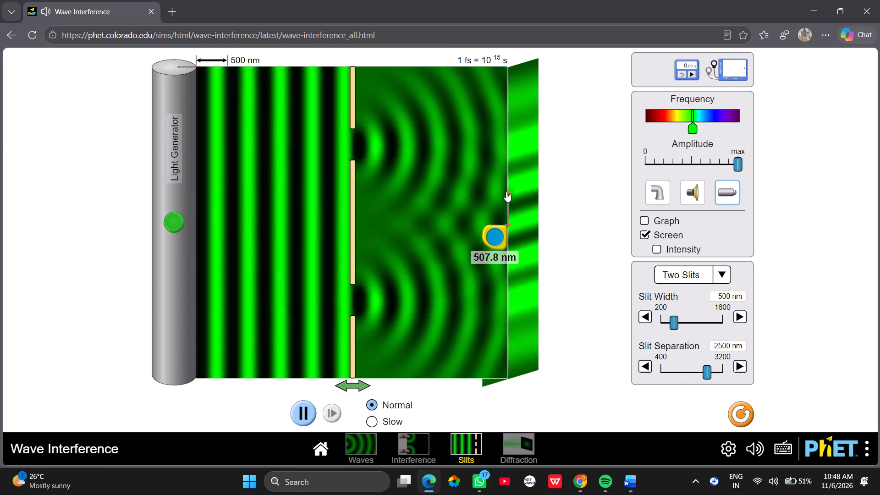
{"action": "double_click", "coordinate": [506, 189]}
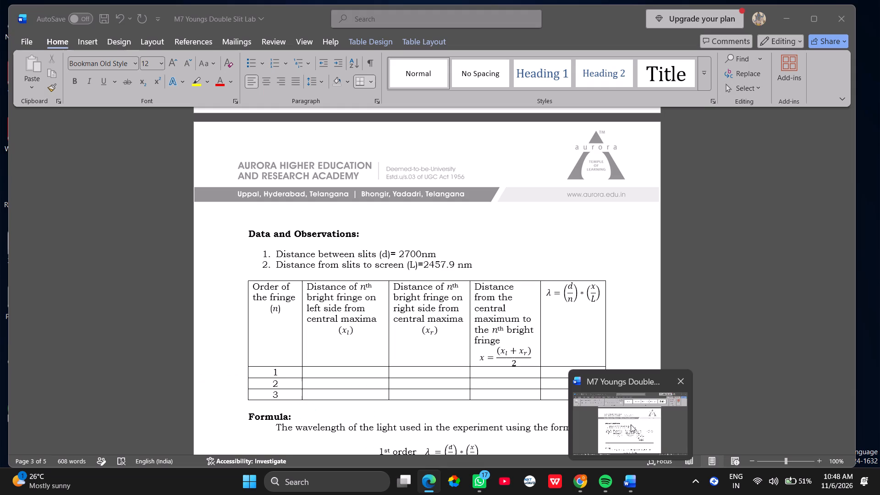
Switch to the lab document in Word and enter 566.4 as the first-order bright fringe's left-side distance.
{"action": "left_click", "coordinate": [631, 424]}
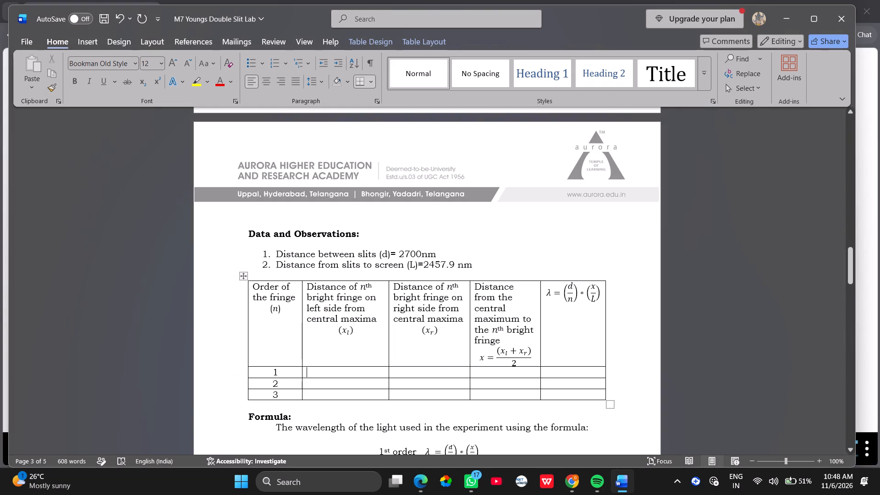
{"action": "left_click", "coordinate": [310, 369]}
{"action": "key", "text": "5"}
{"action": "type", "text": "66"}
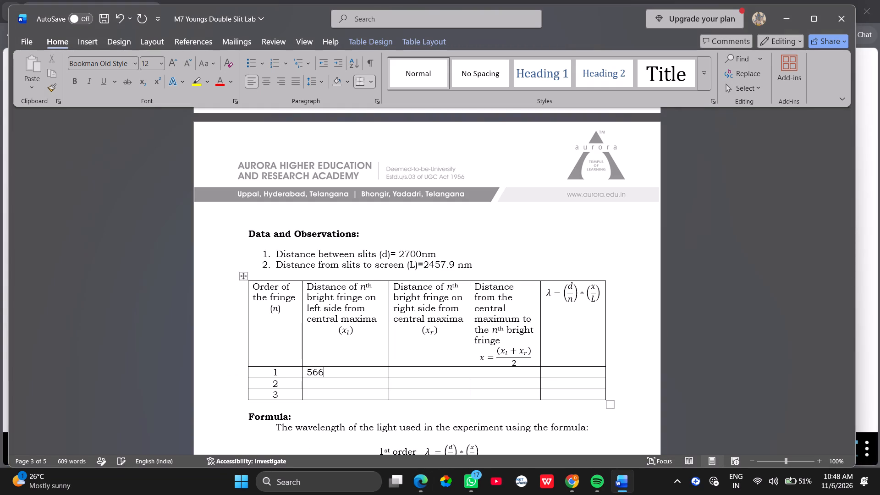
{"action": "key", "text": "period"}
{"action": "key", "text": "4"}
Return to the Wave Interference simulation in the browser for the next fringe measurement.
{"action": "left_click", "coordinate": [422, 479]}
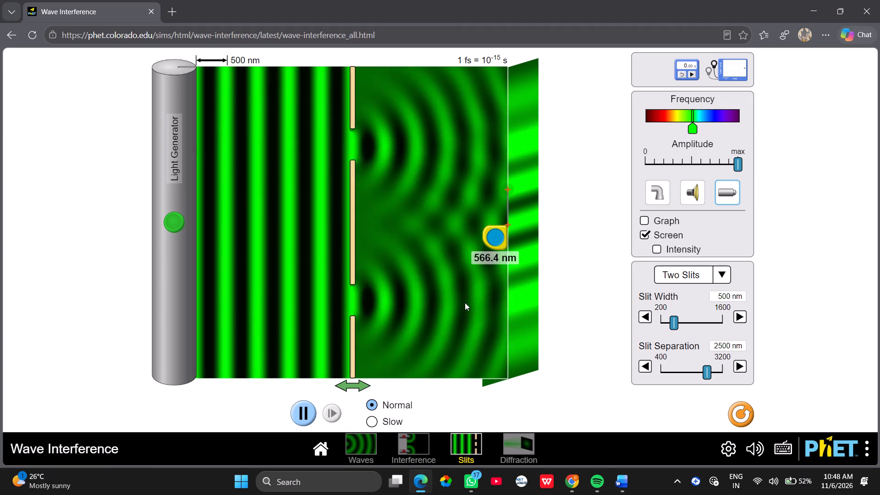
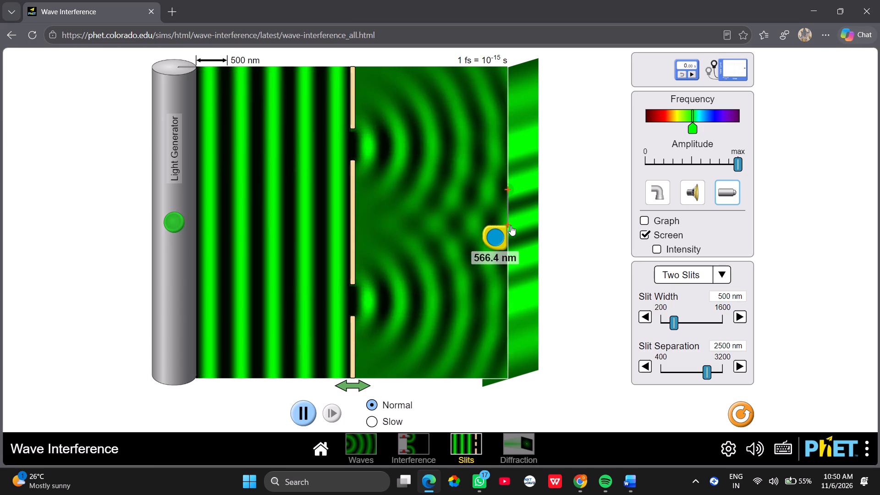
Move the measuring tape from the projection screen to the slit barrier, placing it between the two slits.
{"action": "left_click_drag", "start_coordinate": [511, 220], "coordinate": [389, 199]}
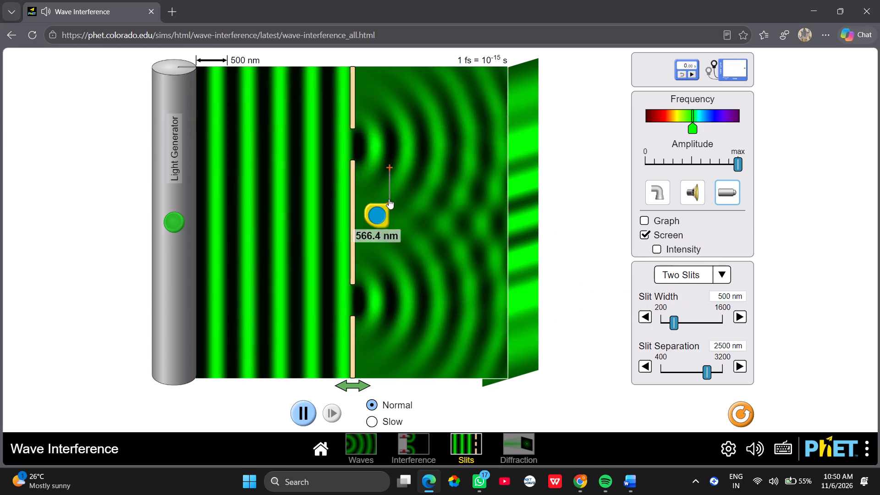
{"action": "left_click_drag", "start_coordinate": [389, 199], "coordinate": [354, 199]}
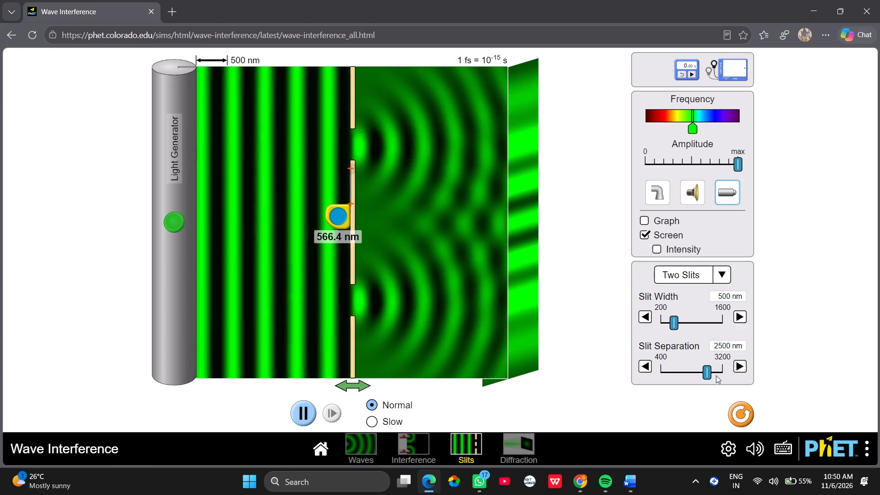
Increase the slit separation to 2660 nm.
{"action": "left_click", "coordinate": [737, 364]}
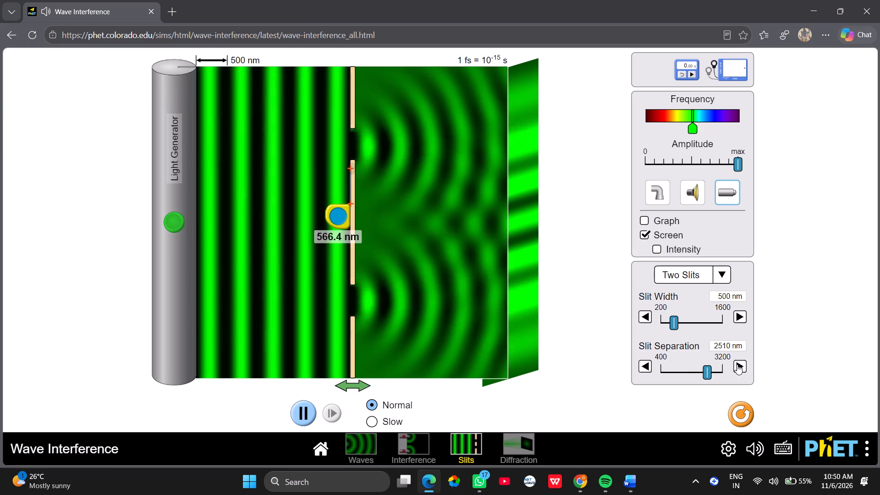
{"action": "left_click", "coordinate": [737, 364]}
{"action": "left_click", "coordinate": [737, 364]}
{"action": "left_click", "coordinate": [737, 364]}
{"action": "left_click", "coordinate": [737, 364]}
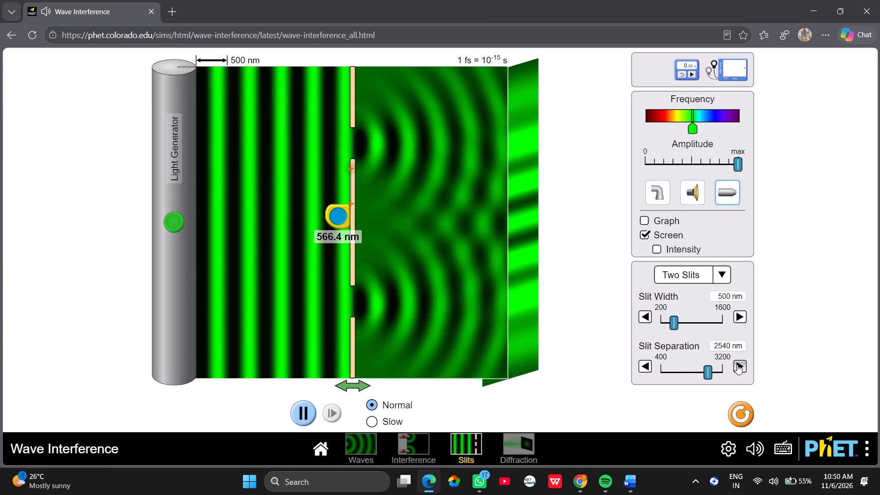
{"action": "left_click", "coordinate": [737, 364]}
{"action": "left_click", "coordinate": [737, 364]}
{"action": "left_click", "coordinate": [737, 364]}
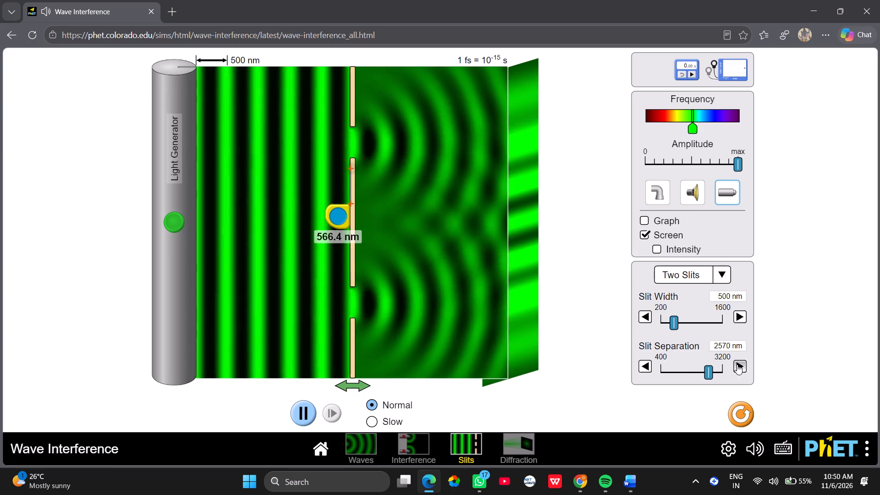
{"action": "left_click", "coordinate": [737, 364]}
{"action": "left_click", "coordinate": [737, 364]}
{"action": "left_click", "coordinate": [737, 364]}
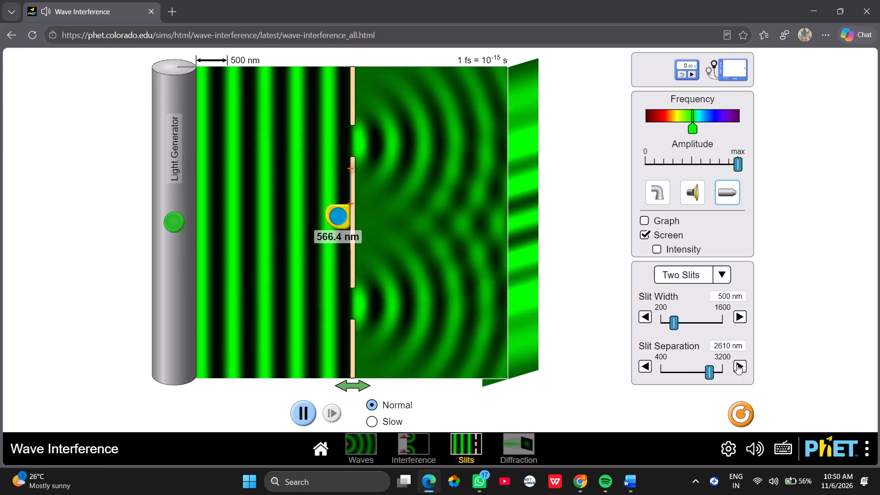
{"action": "left_click", "coordinate": [737, 364]}
{"action": "left_click", "coordinate": [737, 364]}
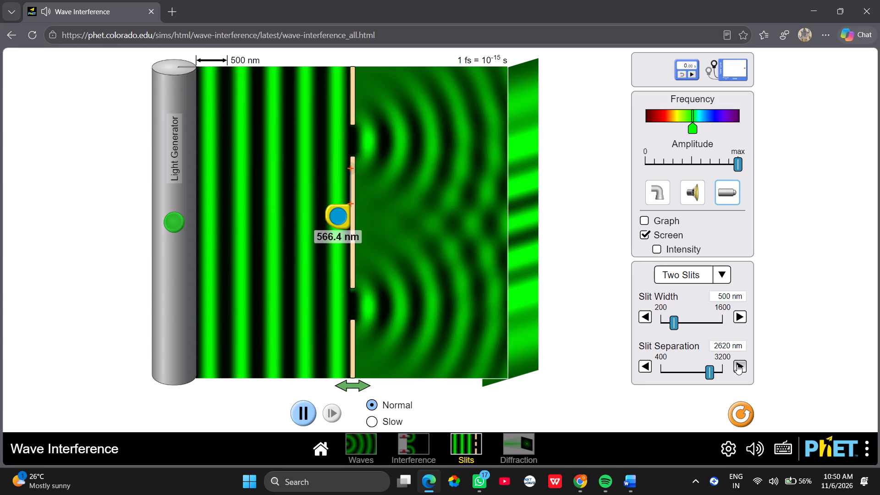
{"action": "left_click", "coordinate": [737, 364]}
{"action": "left_click", "coordinate": [737, 364]}
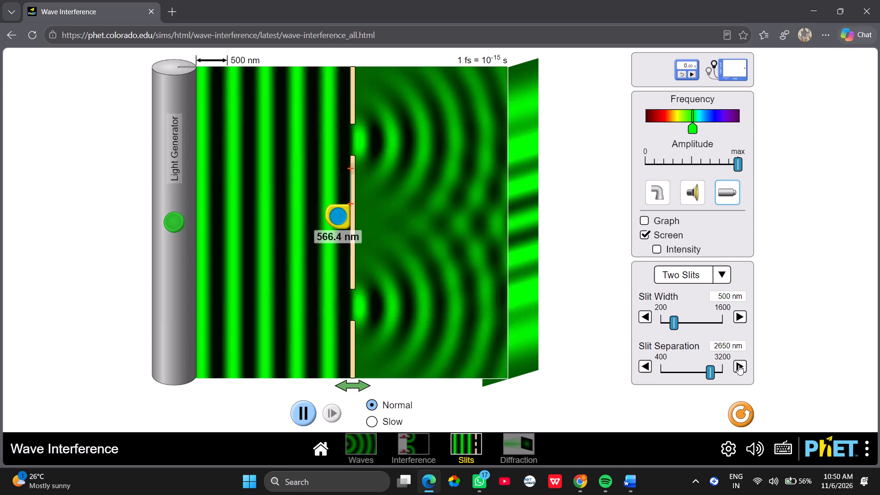
{"action": "left_click", "coordinate": [738, 365]}
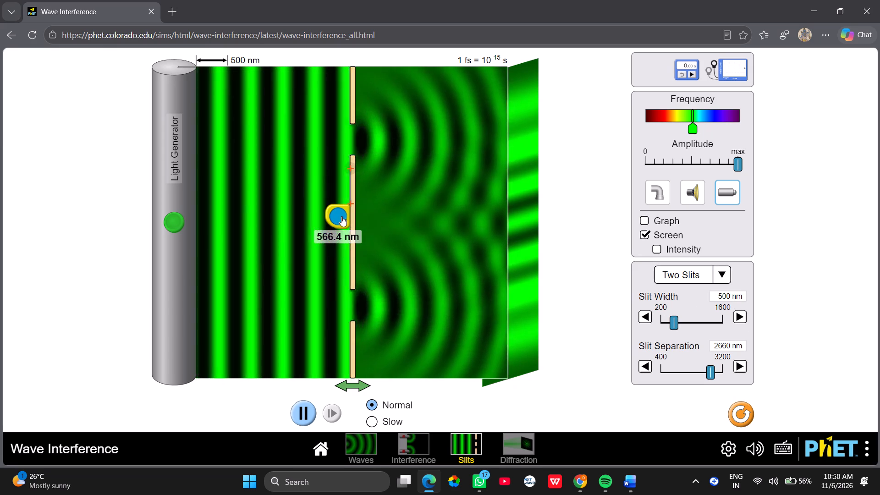
Move the measuring tape back to the projection screen, aligning its start with the central maximum and its end towards the first bright fringe above.
{"action": "left_click", "coordinate": [341, 216]}
{"action": "left_click_drag", "start_coordinate": [341, 216], "coordinate": [492, 246]}
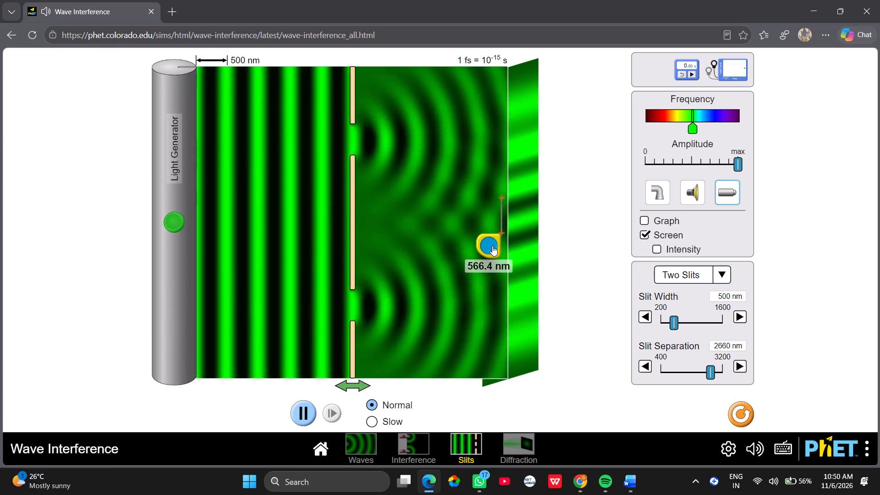
{"action": "left_click_drag", "start_coordinate": [492, 246], "coordinate": [498, 268]}
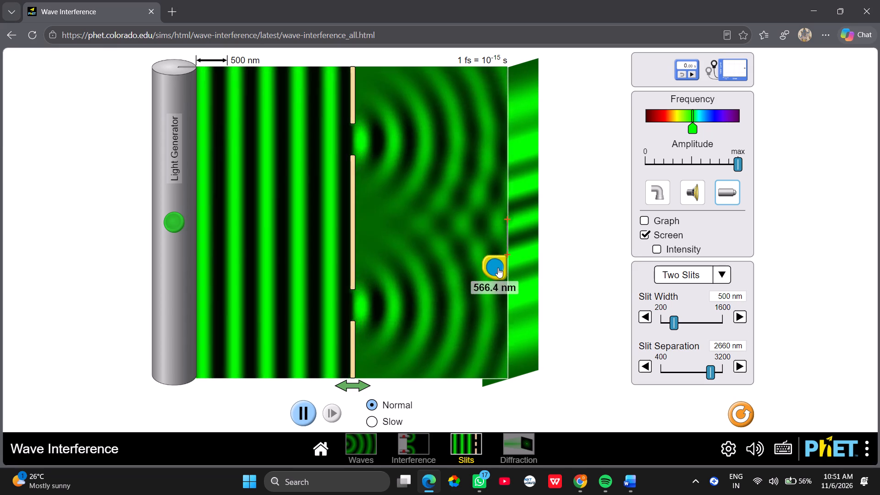
{"action": "left_click_drag", "start_coordinate": [498, 268], "coordinate": [496, 240]}
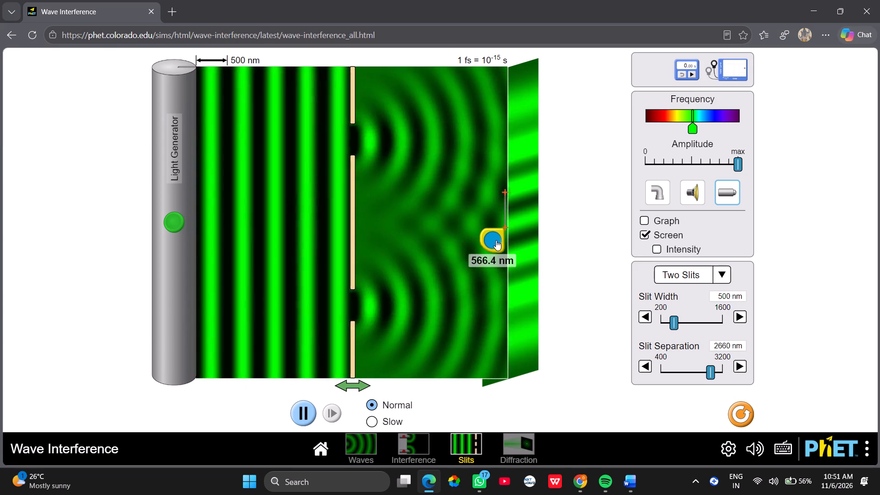
{"action": "left_click_drag", "start_coordinate": [496, 240], "coordinate": [496, 242]}
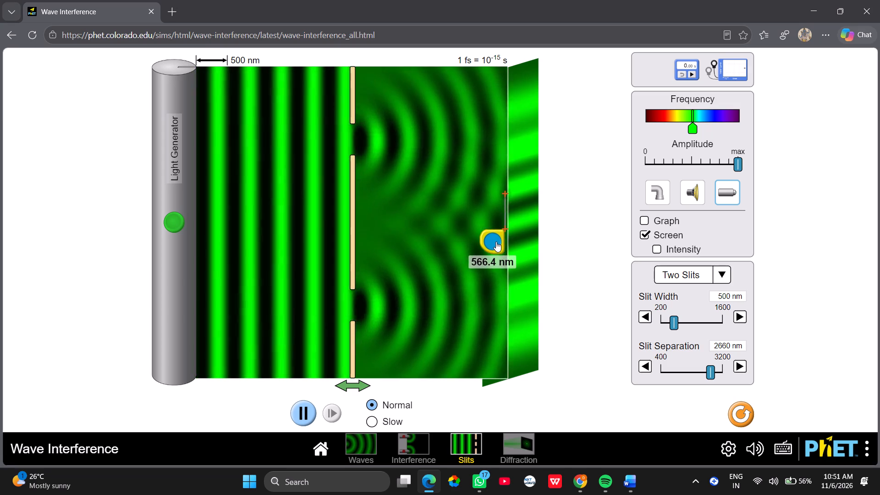
{"action": "left_click_drag", "start_coordinate": [496, 242], "coordinate": [498, 239]}
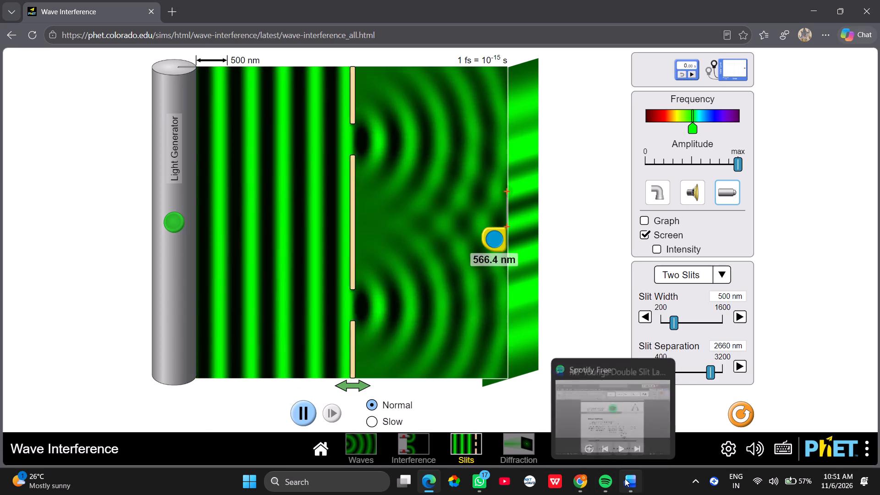
Check the data table in Word, return to the simulation, and measure from the central maximum to the second bright fringe above.
{"action": "left_click", "coordinate": [625, 478]}
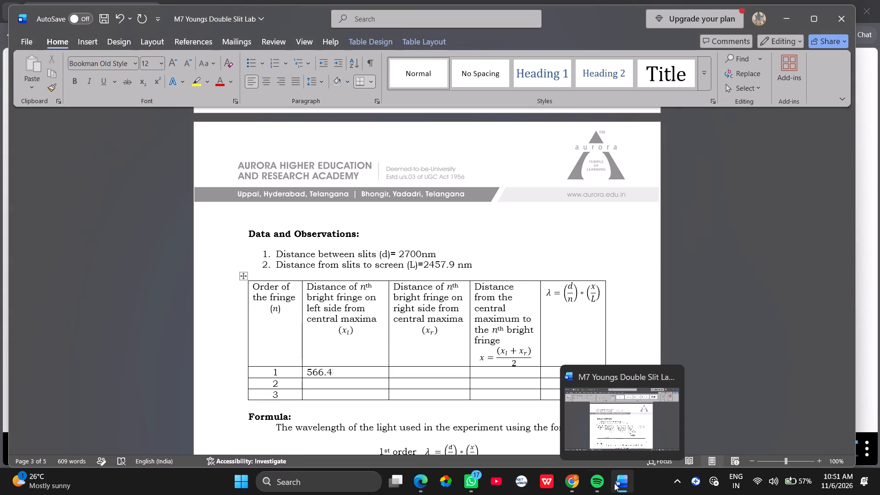
{"action": "left_click", "coordinate": [420, 478]}
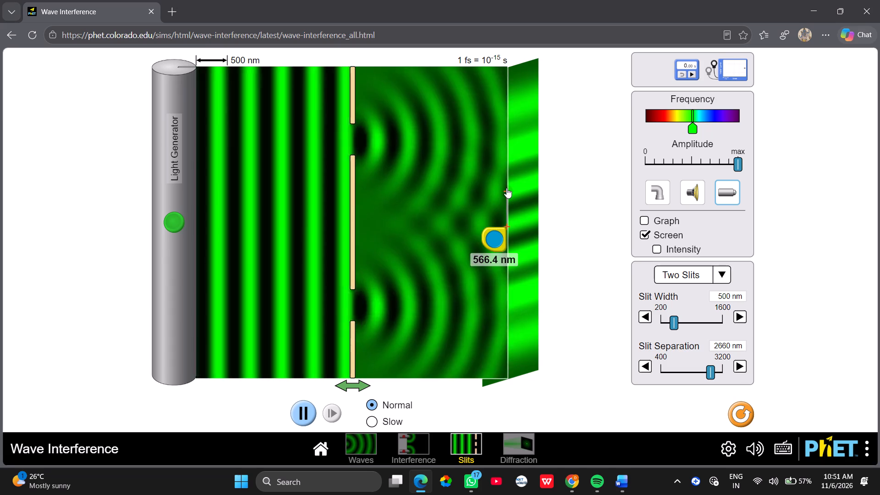
{"action": "left_click", "coordinate": [506, 188]}
{"action": "left_click_drag", "start_coordinate": [506, 188], "coordinate": [505, 174]}
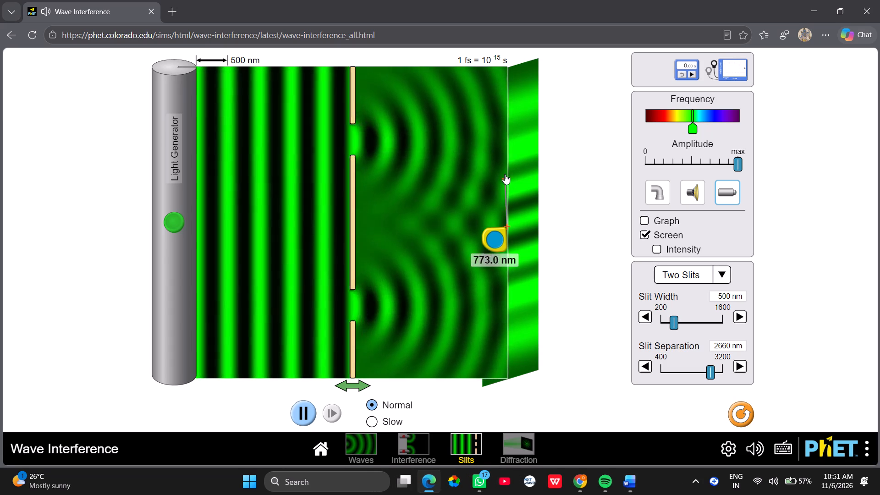
{"action": "left_click_drag", "start_coordinate": [505, 174], "coordinate": [505, 150]}
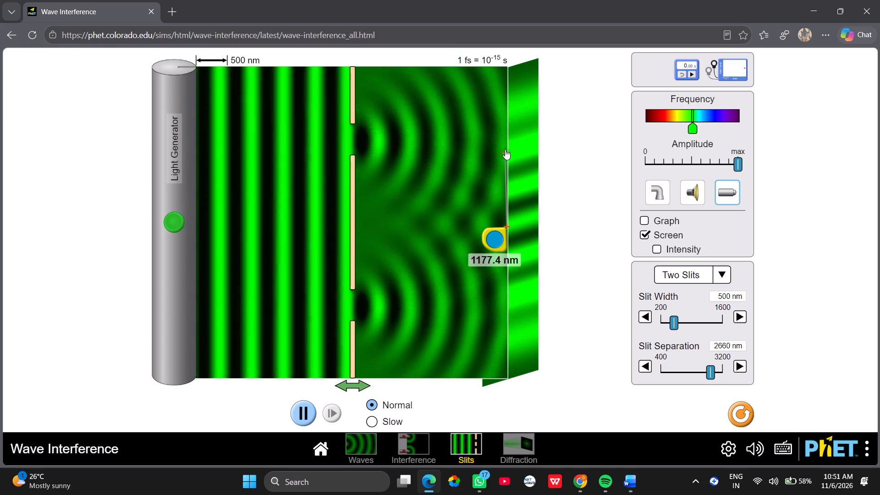
{"action": "double_click", "coordinate": [505, 150]}
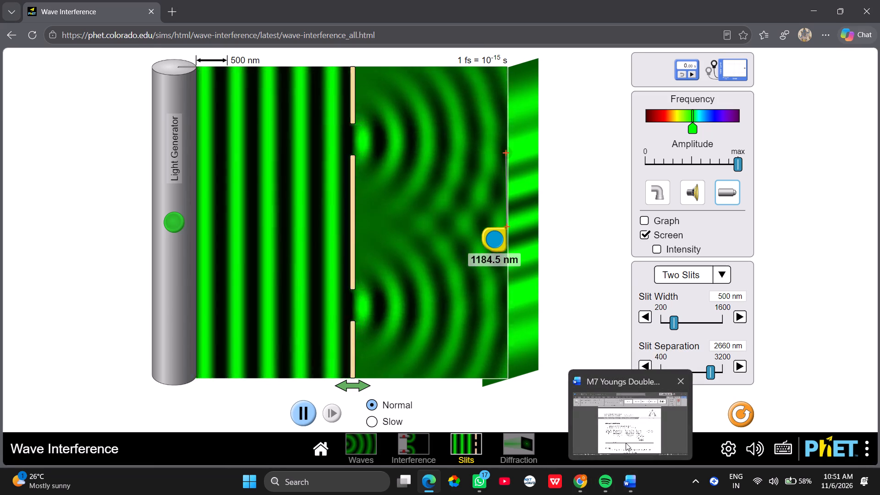
Switch to Word, enter the first digits 118 of the second-order fringe's left-side distance, and return to the simulation to reread the tape.
{"action": "left_click", "coordinate": [626, 443]}
{"action": "left_click", "coordinate": [331, 386]}
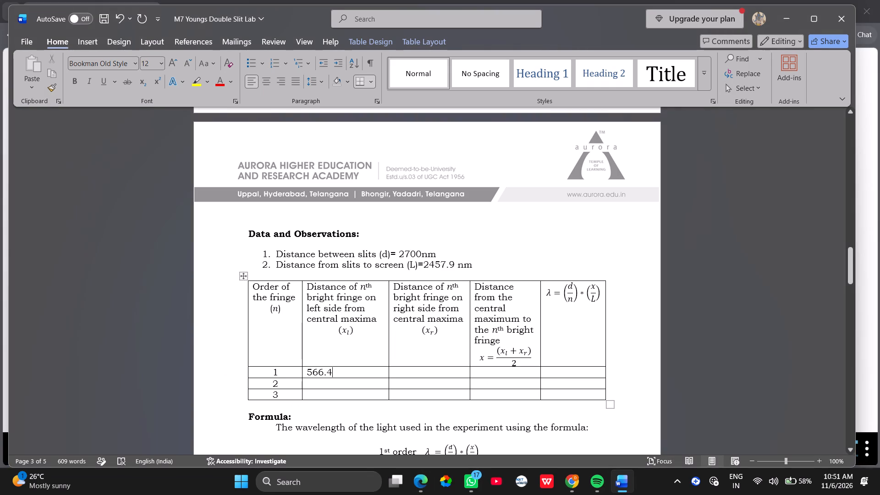
{"action": "type", "text": "11"}
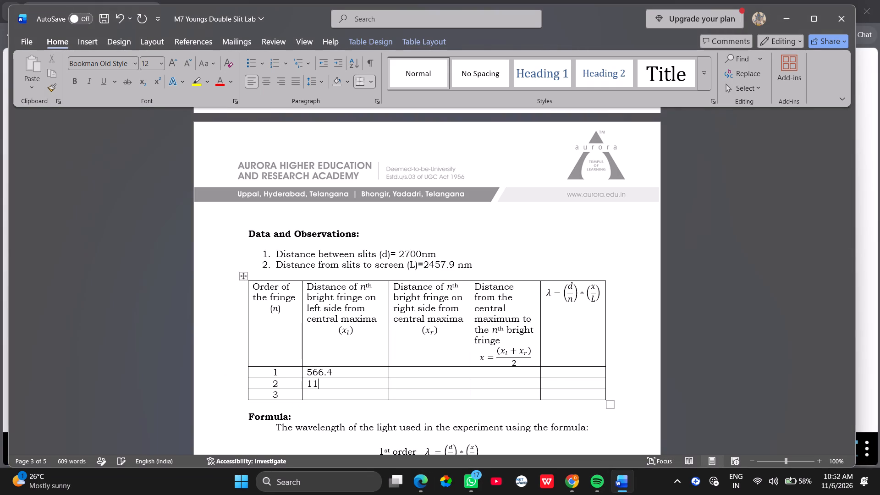
{"action": "key", "text": "8"}
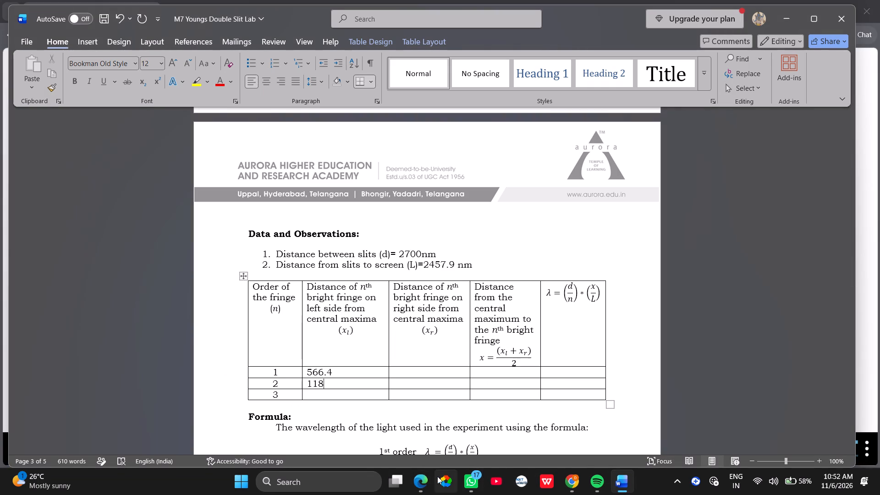
{"action": "left_click", "coordinate": [423, 484]}
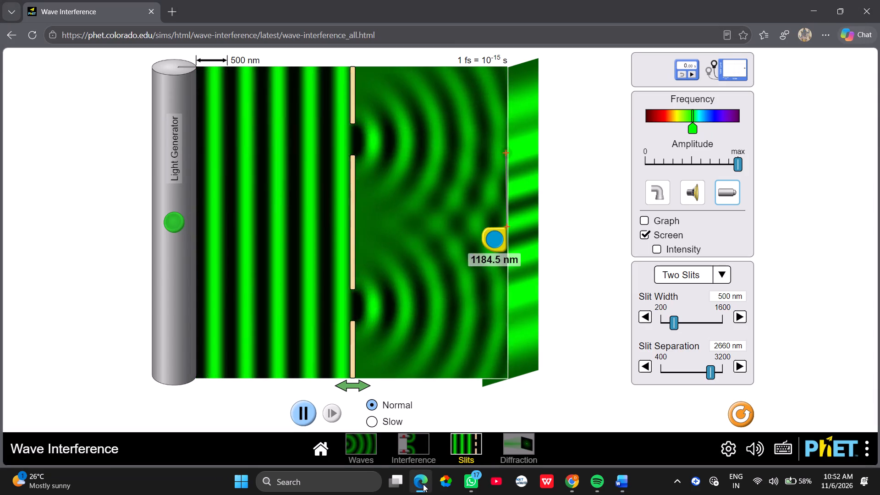
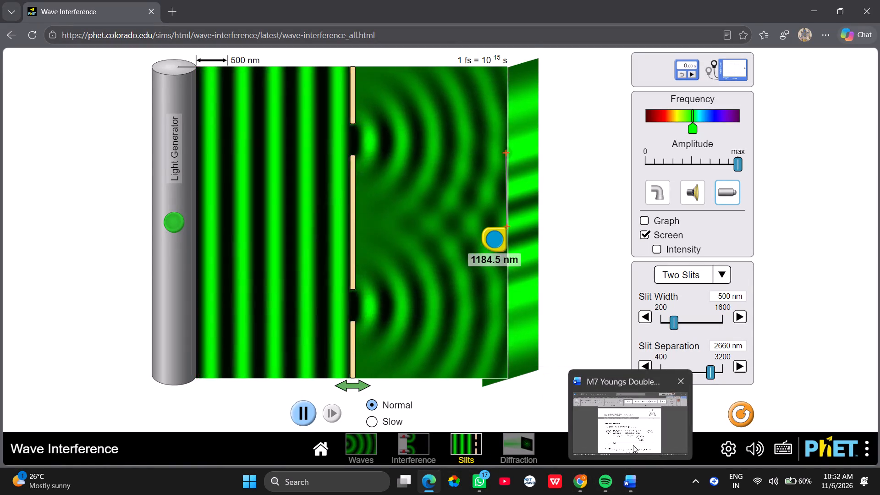
Switch to Word and complete the second-order fringe's left-side distance as 1184.5, rechecking the measuring tape in the simulation.
{"action": "left_click", "coordinate": [633, 445]}
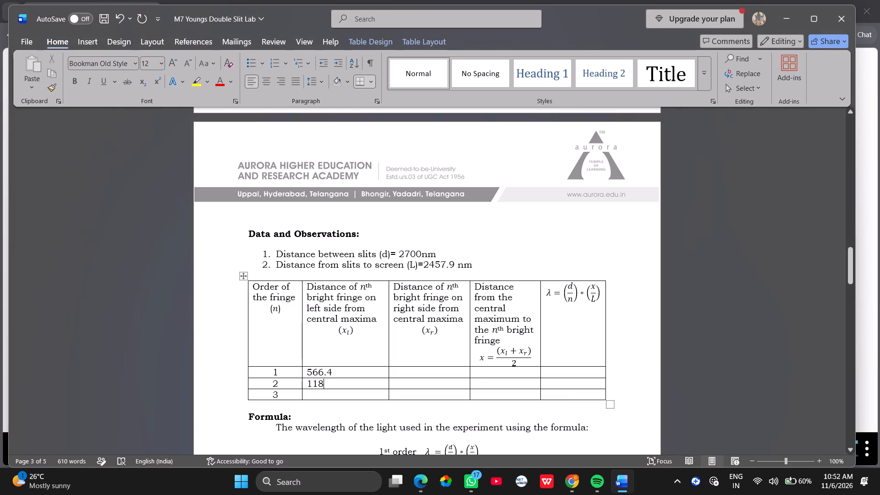
{"action": "key", "text": "period"}
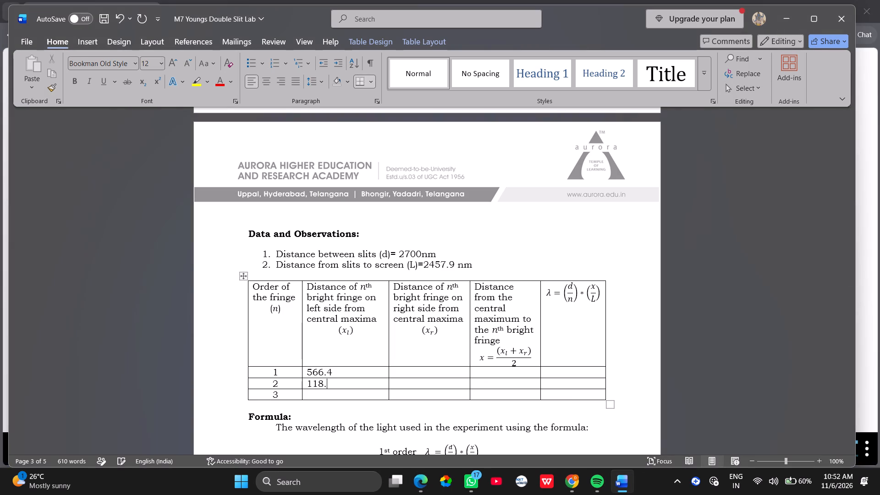
{"action": "key", "text": "4"}
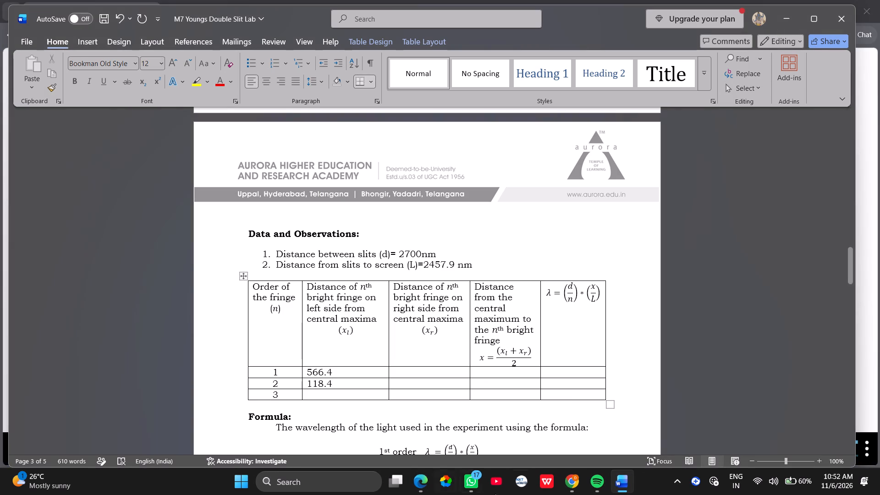
{"action": "left_click", "coordinate": [417, 485]}
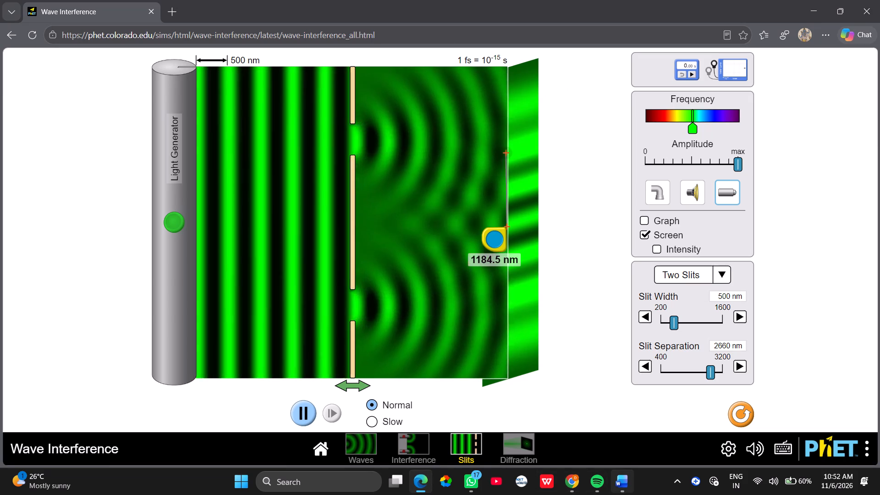
{"action": "left_click", "coordinate": [616, 484]}
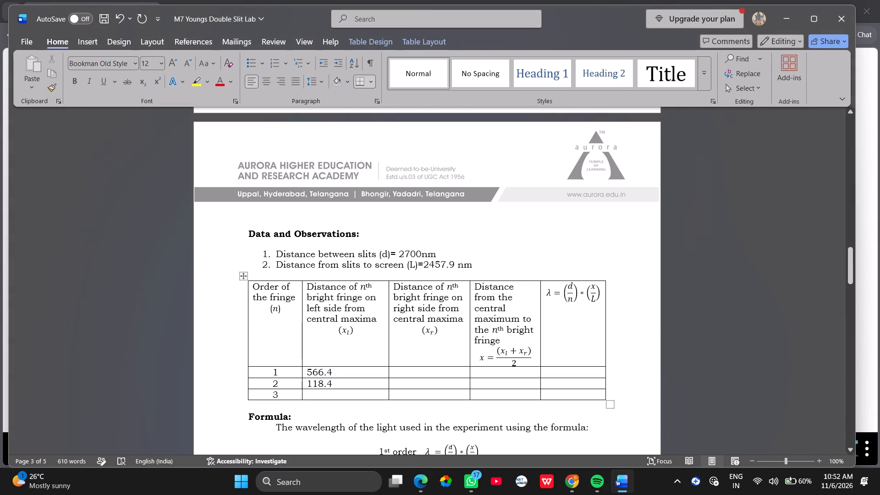
{"action": "left_click", "coordinate": [334, 385]}
{"action": "key", "text": "BackSpace"}
{"action": "key", "text": "BackSpace"}
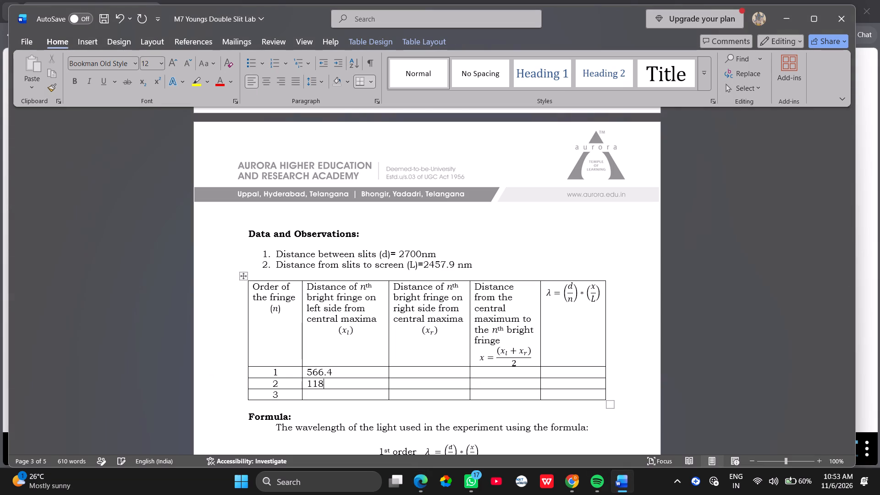
{"action": "key", "text": "4"}
{"action": "type", "text": ".5"}
Return to the simulation and measure from the central maximum to the third bright fringe above.
{"action": "left_click", "coordinate": [419, 484]}
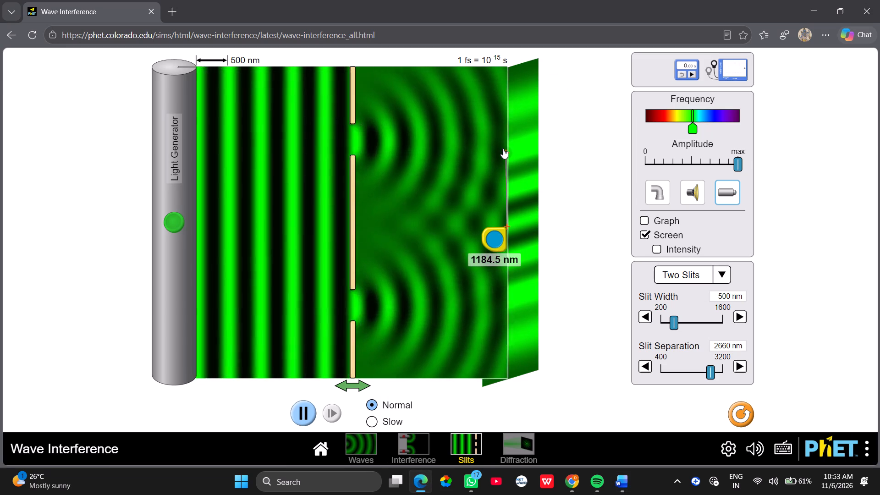
{"action": "left_click", "coordinate": [506, 148]}
{"action": "left_click_drag", "start_coordinate": [506, 148], "coordinate": [506, 134]}
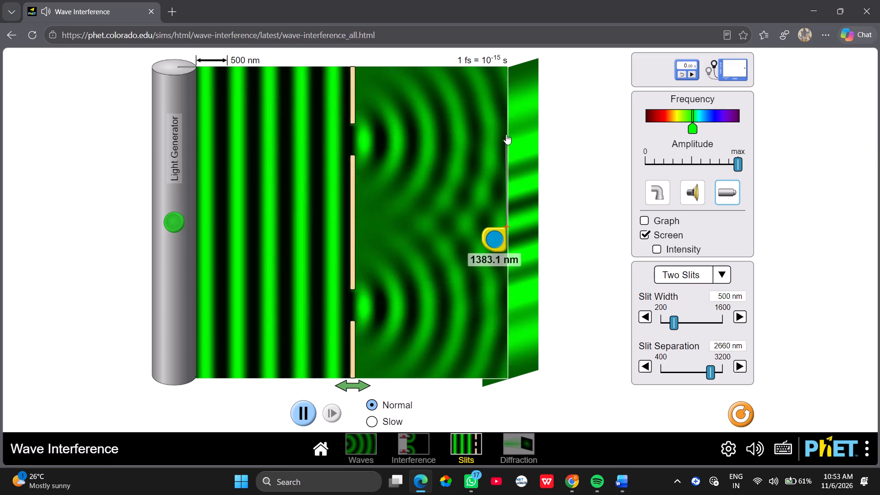
{"action": "left_click_drag", "start_coordinate": [506, 134], "coordinate": [506, 108]}
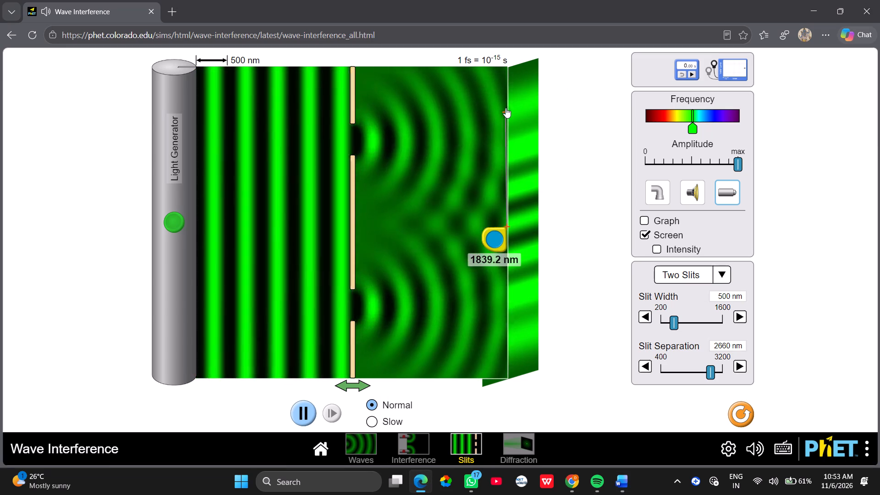
{"action": "left_click_drag", "start_coordinate": [506, 108], "coordinate": [506, 107]}
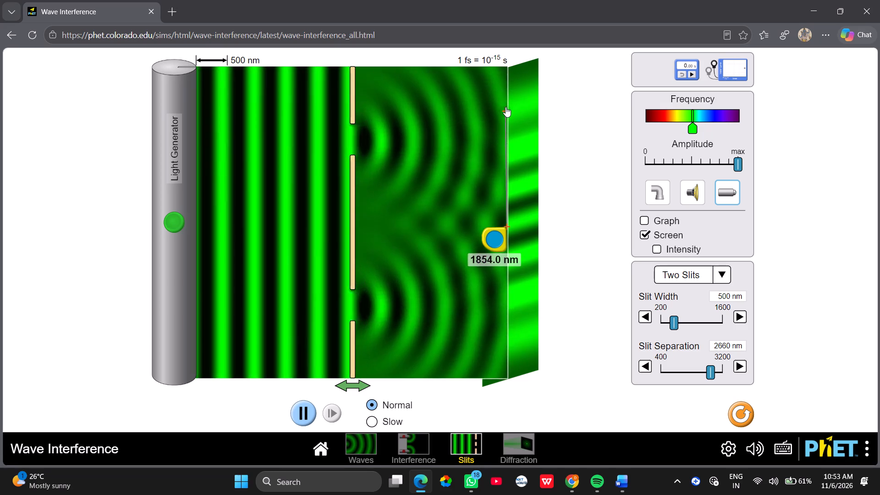
{"action": "left_click_drag", "start_coordinate": [506, 107], "coordinate": [506, 107]}
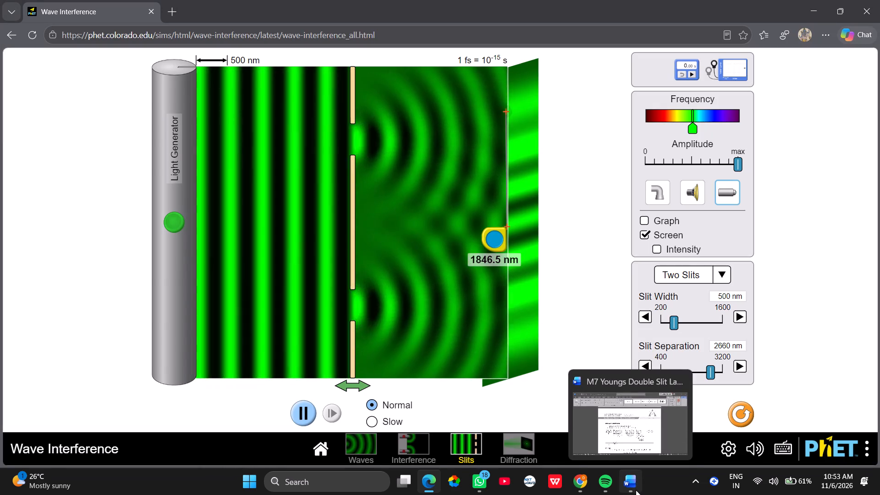
Switch to Word and enter 1846.5 as the third-order fringe's left-side distance.
{"action": "left_click", "coordinate": [622, 431]}
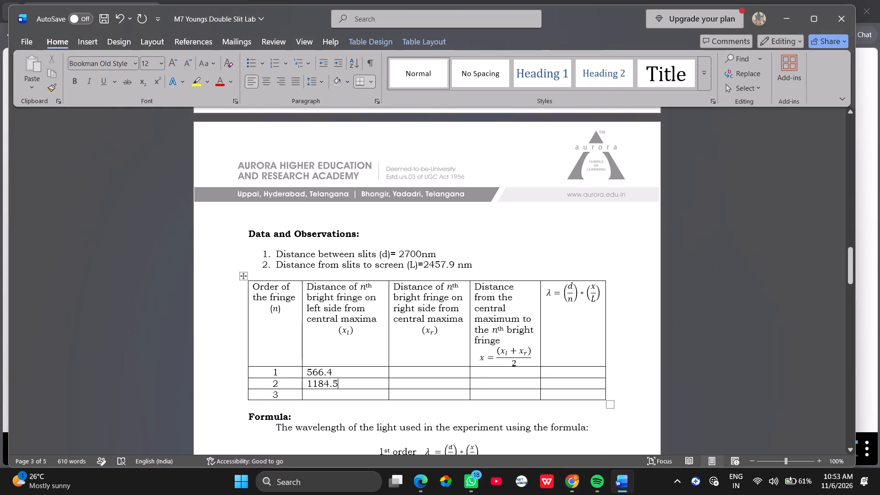
{"action": "left_click", "coordinate": [310, 396]}
{"action": "type", "text": "18"}
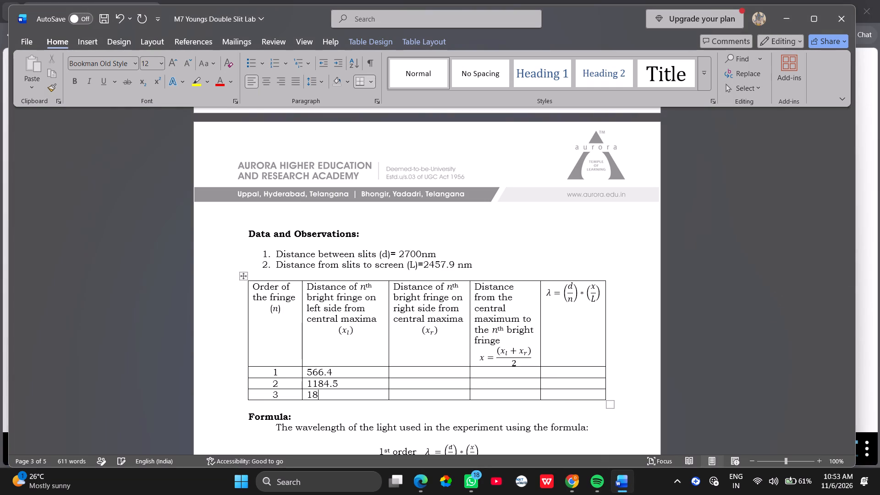
{"action": "type", "text": "46"}
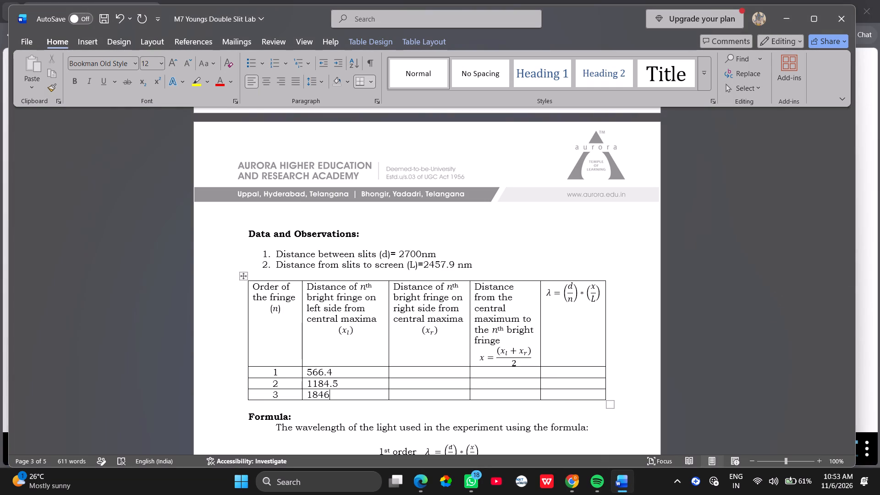
{"action": "key", "text": "period"}
{"action": "key", "text": "5"}
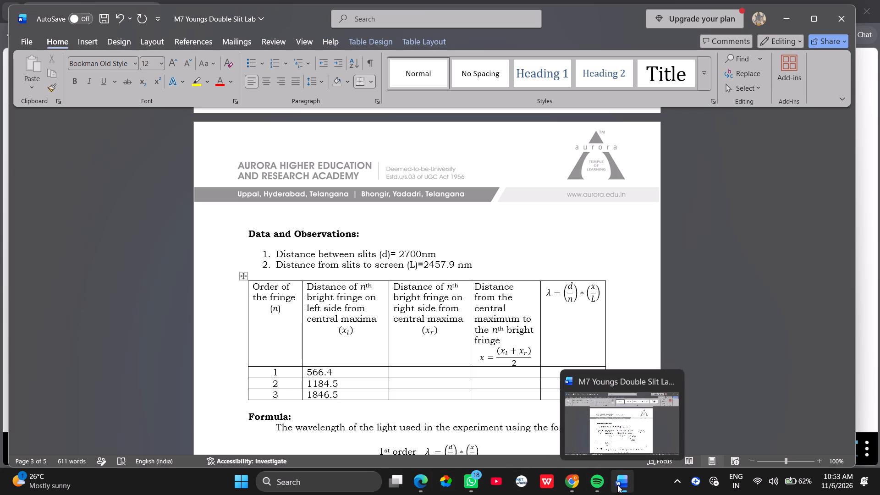
{"action": "left_click", "coordinate": [612, 428]}
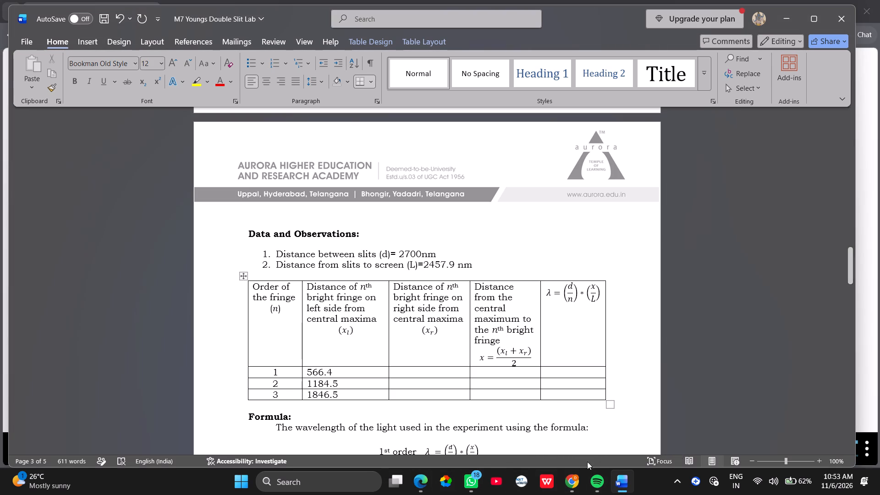
Return to the simulation and measure from the central maximum to the first bright fringe below, along the projection screen.
{"action": "left_click", "coordinate": [420, 478]}
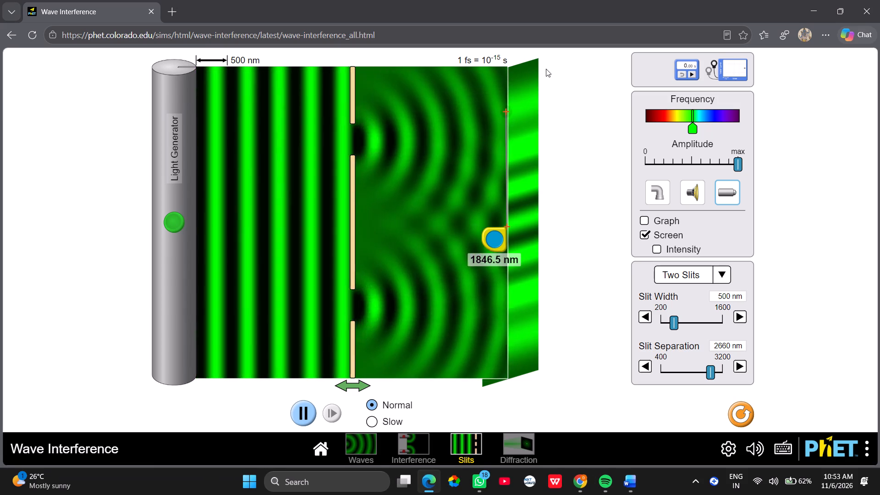
{"action": "left_click", "coordinate": [507, 112]}
{"action": "left_click_drag", "start_coordinate": [507, 112], "coordinate": [530, 113]}
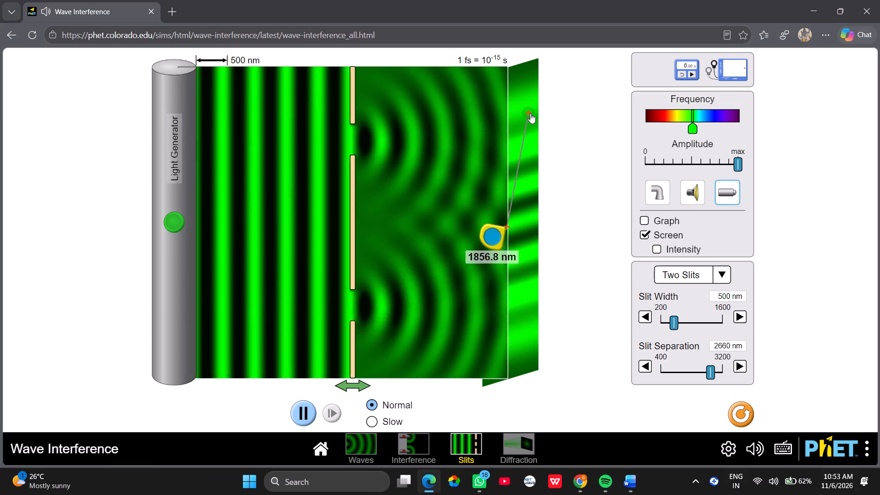
{"action": "left_click_drag", "start_coordinate": [530, 113], "coordinate": [564, 245]}
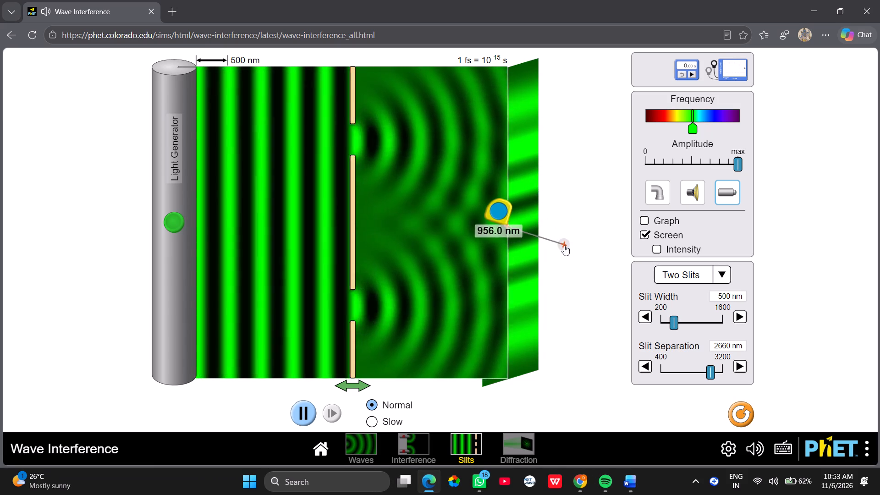
{"action": "left_click_drag", "start_coordinate": [564, 245], "coordinate": [504, 269]}
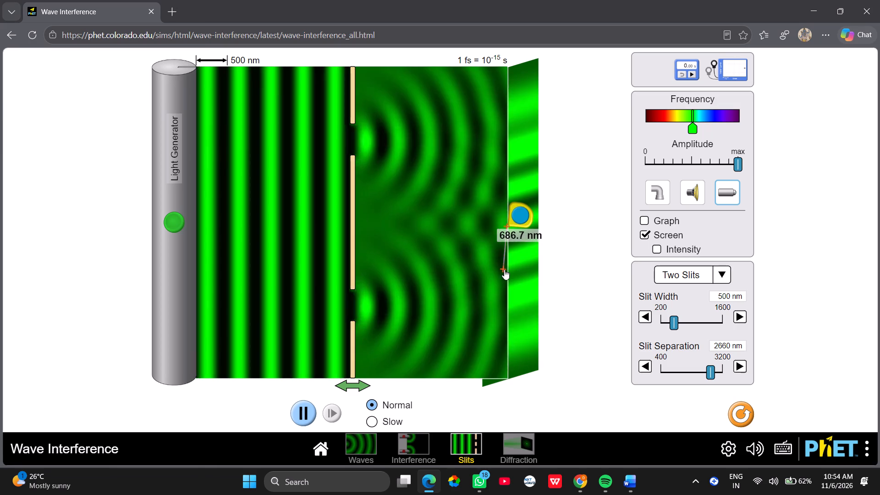
{"action": "left_click_drag", "start_coordinate": [504, 269], "coordinate": [509, 263]}
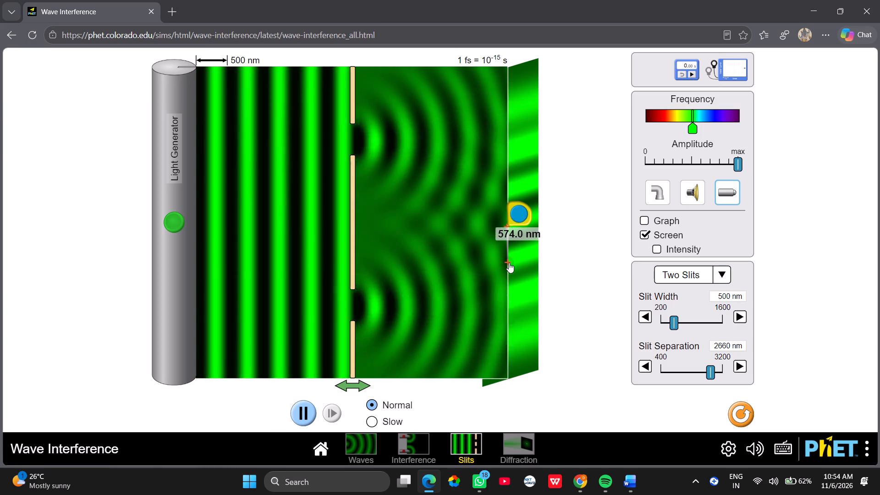
{"action": "left_click_drag", "start_coordinate": [509, 263], "coordinate": [509, 260]}
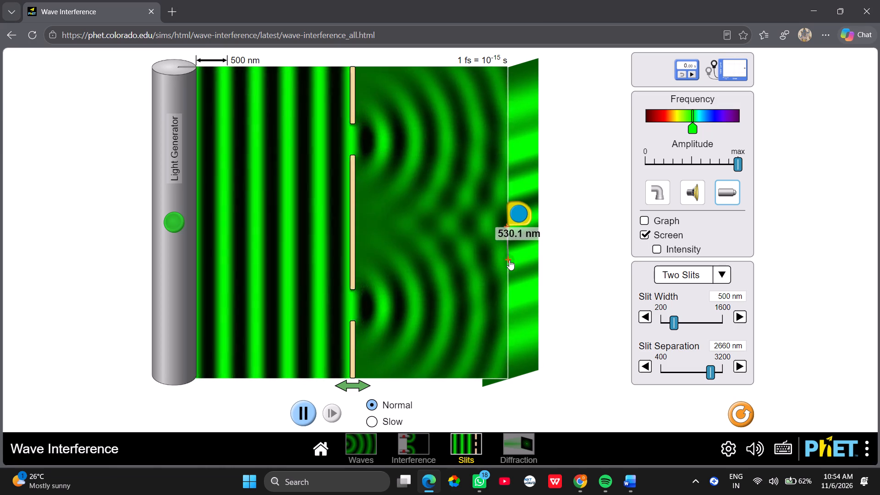
{"action": "left_click_drag", "start_coordinate": [509, 260], "coordinate": [508, 262]}
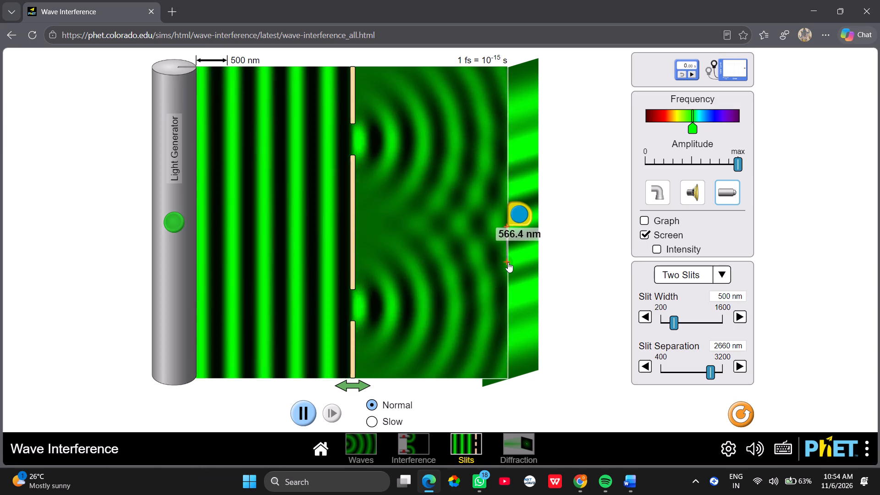
{"action": "left_click_drag", "start_coordinate": [508, 262], "coordinate": [508, 262]}
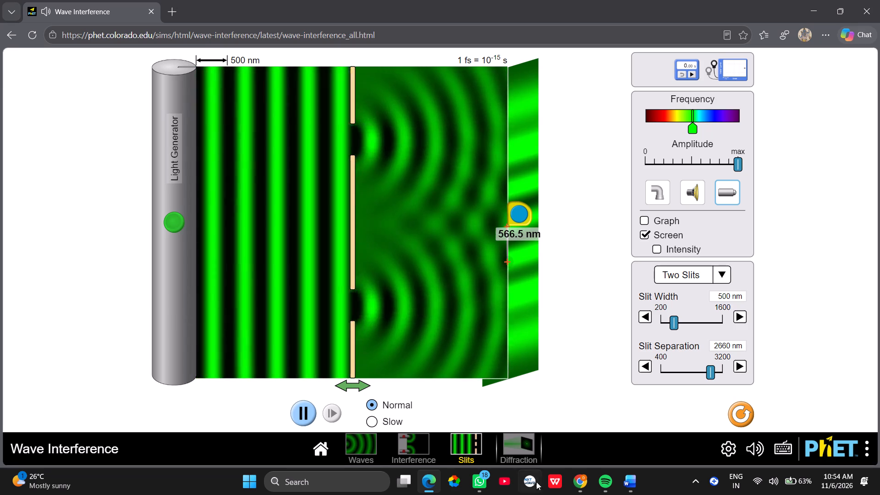
Recheck the tape reading and enter 566.5 as the first-order fringe's right-side distance in the Word table.
{"action": "left_click", "coordinate": [628, 422]}
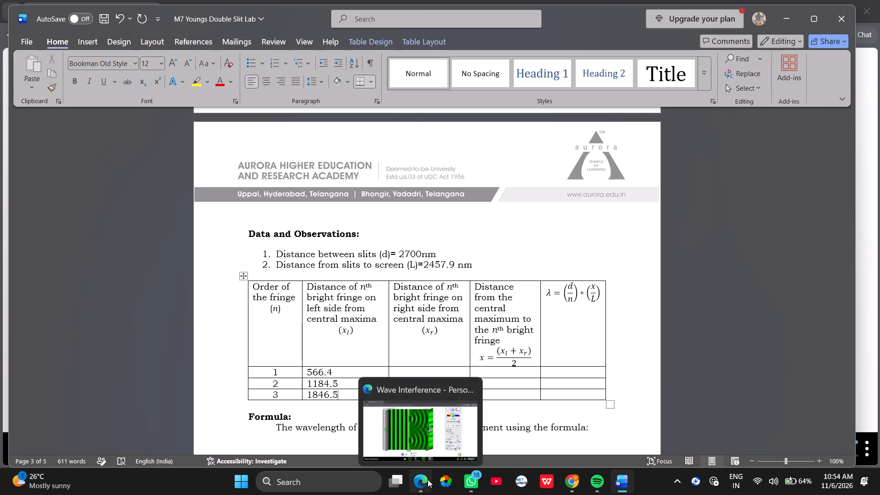
{"action": "left_click", "coordinate": [427, 448]}
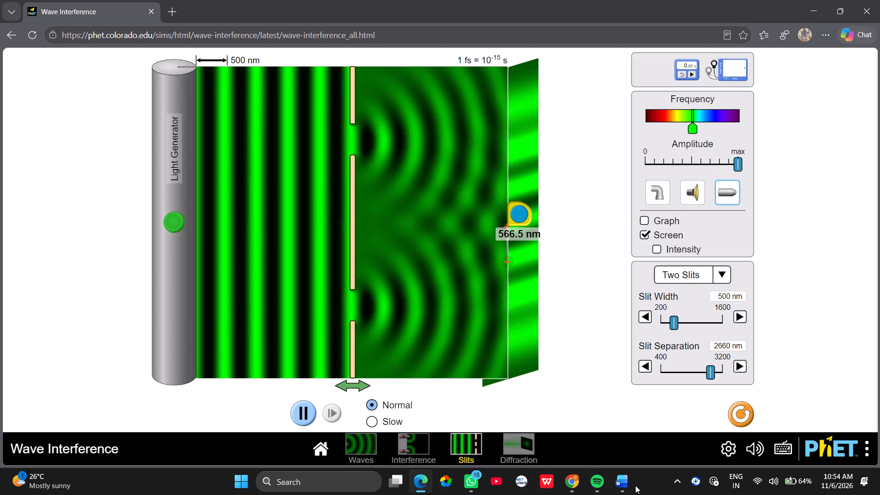
{"action": "left_click", "coordinate": [621, 481]}
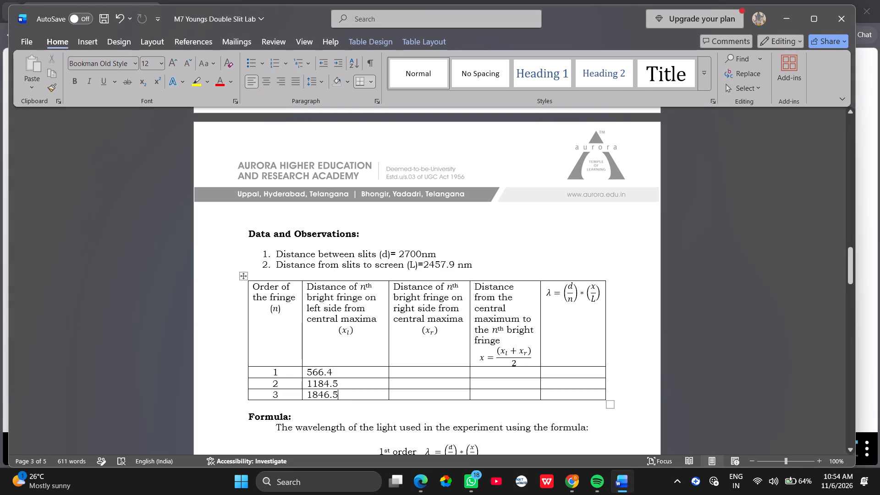
{"action": "left_click", "coordinate": [405, 372]}
{"action": "type", "text": "566"}
{"action": "key", "text": "period"}
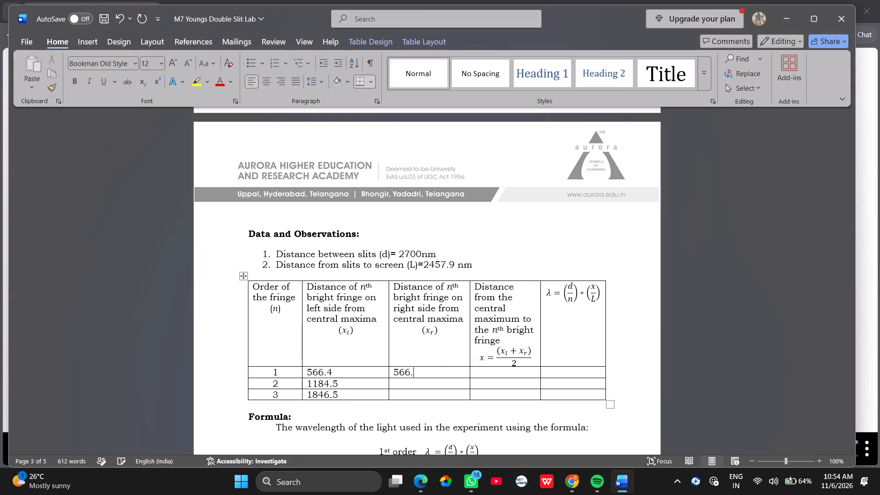
{"action": "key", "text": "5"}
{"action": "left_click", "coordinate": [614, 420]}
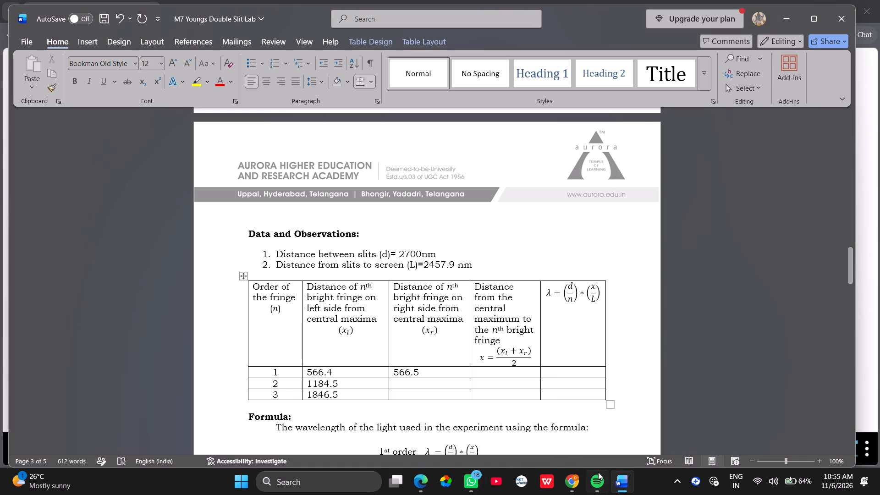
Return to the simulation and measure from the central maximum to the second bright fringe below, along the projection screen.
{"action": "left_click", "coordinate": [423, 479]}
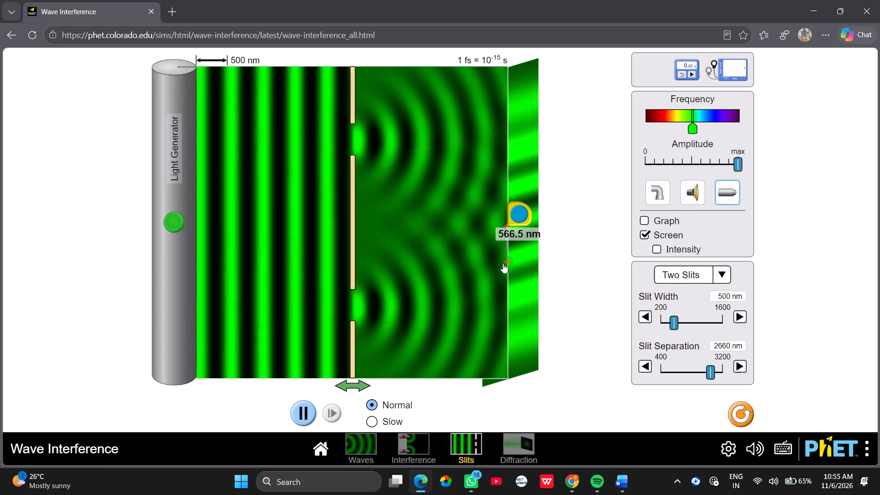
{"action": "left_click", "coordinate": [506, 260]}
{"action": "left_click_drag", "start_coordinate": [506, 260], "coordinate": [506, 269]}
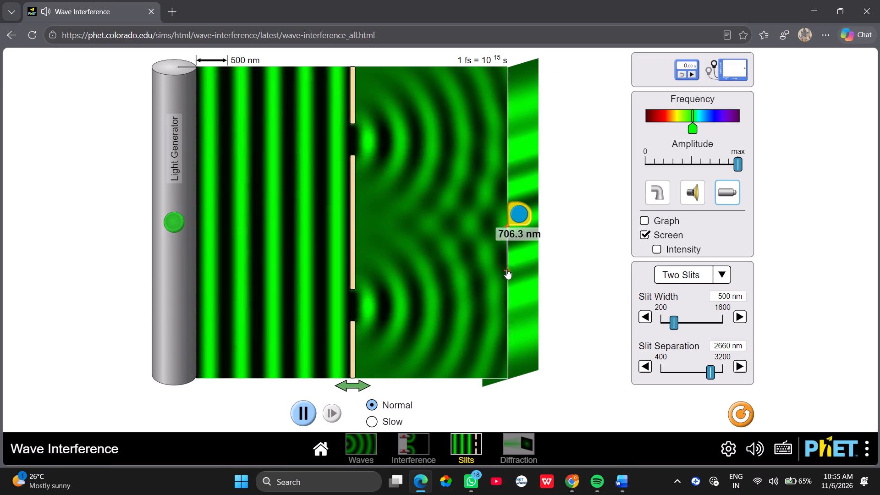
{"action": "left_click_drag", "start_coordinate": [506, 269], "coordinate": [506, 298]}
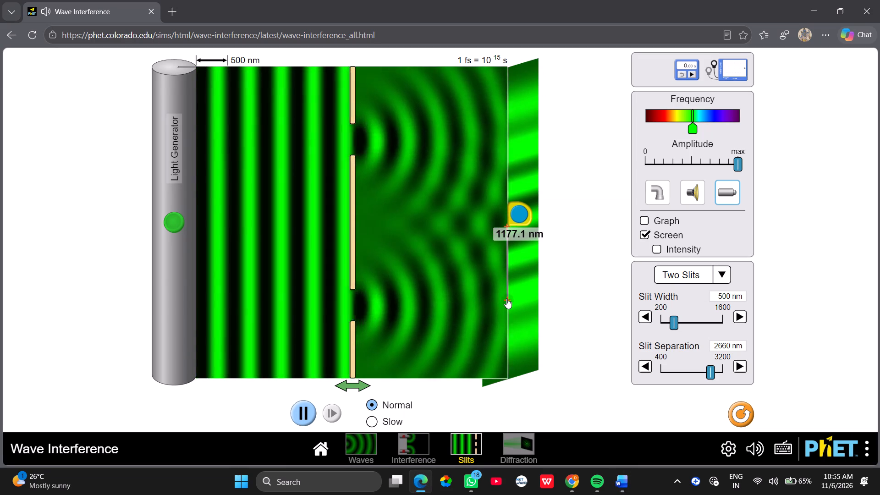
{"action": "left_click_drag", "start_coordinate": [506, 298], "coordinate": [506, 297]}
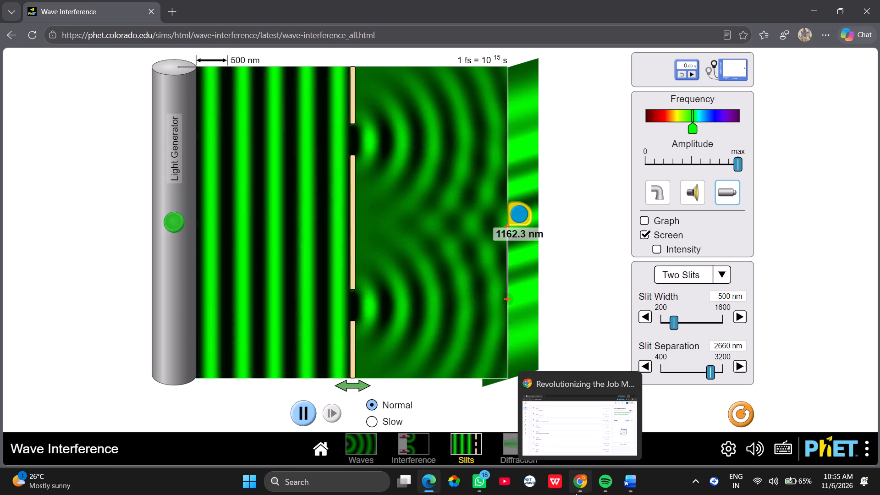
Switch to Word and enter 1162.3 as the second-order fringe's right-side distance, rechecking the tape reading for the decimal.
{"action": "left_click", "coordinate": [628, 477]}
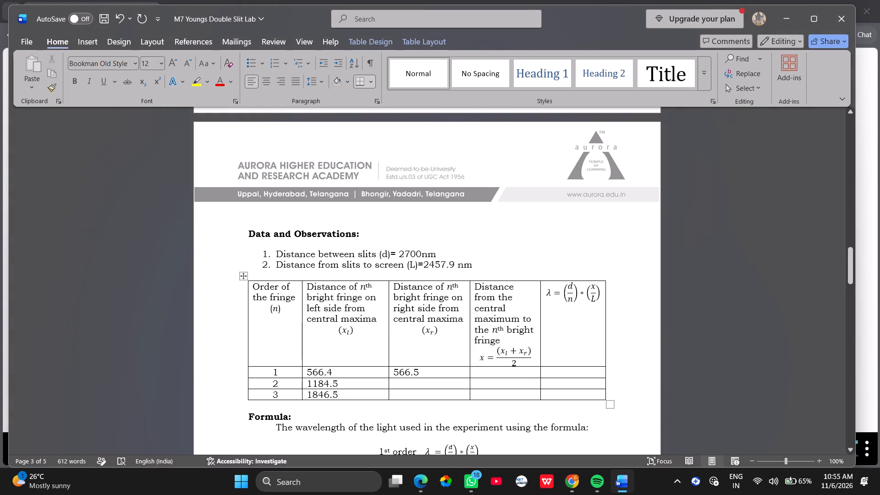
{"action": "left_click", "coordinate": [395, 386]}
{"action": "type", "text": "1162"}
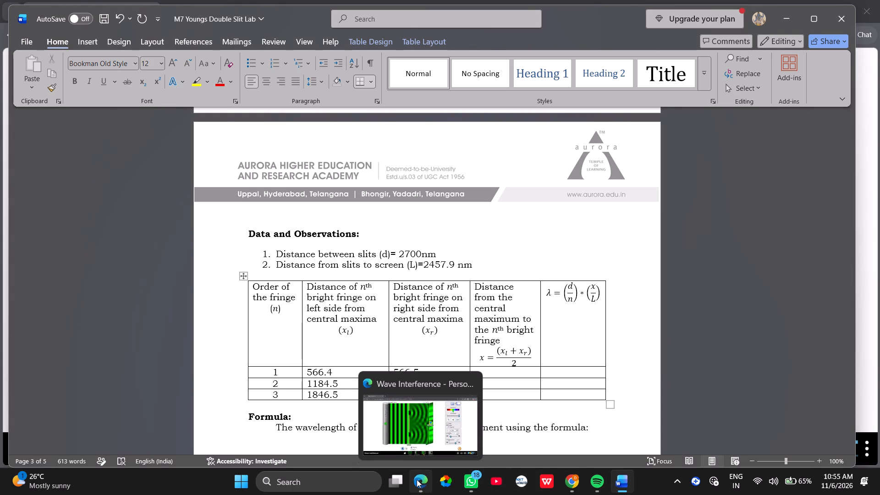
{"action": "left_click", "coordinate": [428, 431]}
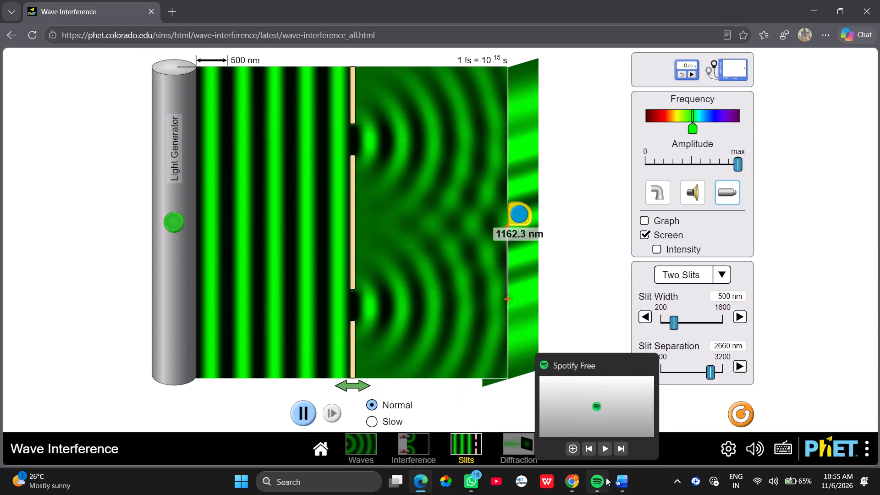
{"action": "left_click", "coordinate": [618, 487]}
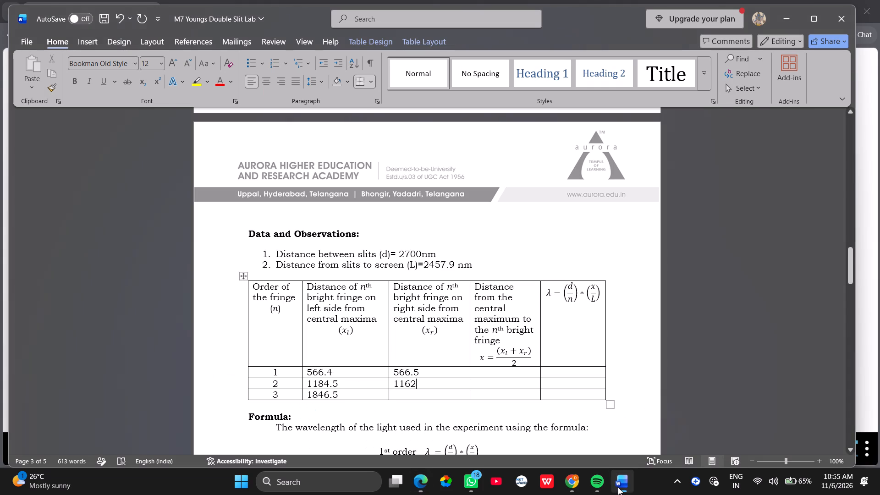
{"action": "left_click", "coordinate": [418, 385]}
{"action": "key", "text": "period"}
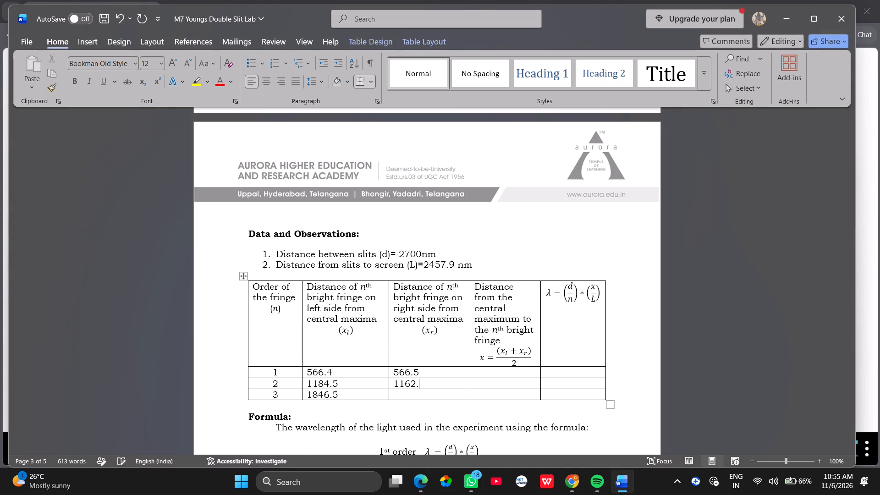
{"action": "key", "text": "3"}
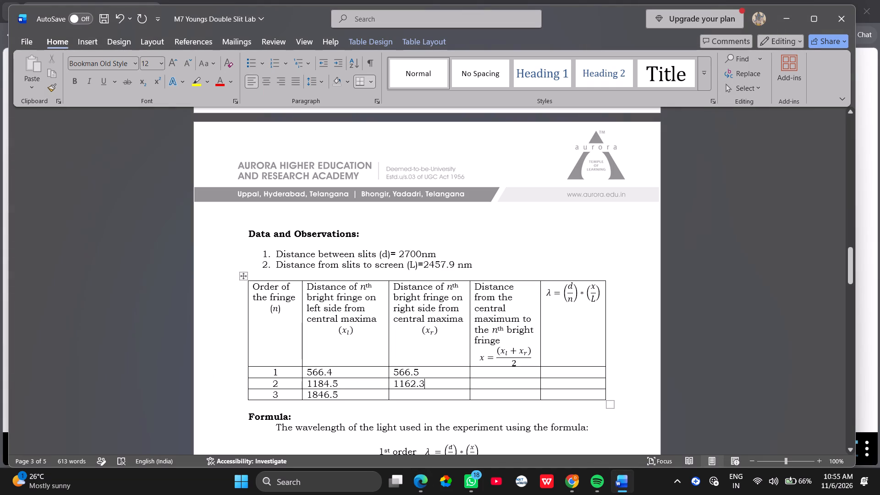
Return to the simulation and measure from the central maximum to the third bright fringe below, along the projection screen.
{"action": "left_click", "coordinate": [398, 396]}
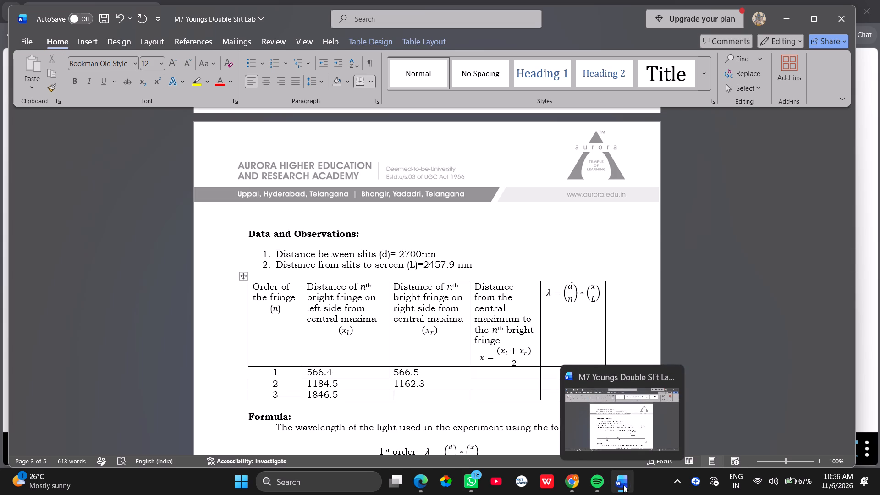
{"action": "left_click", "coordinate": [622, 439]}
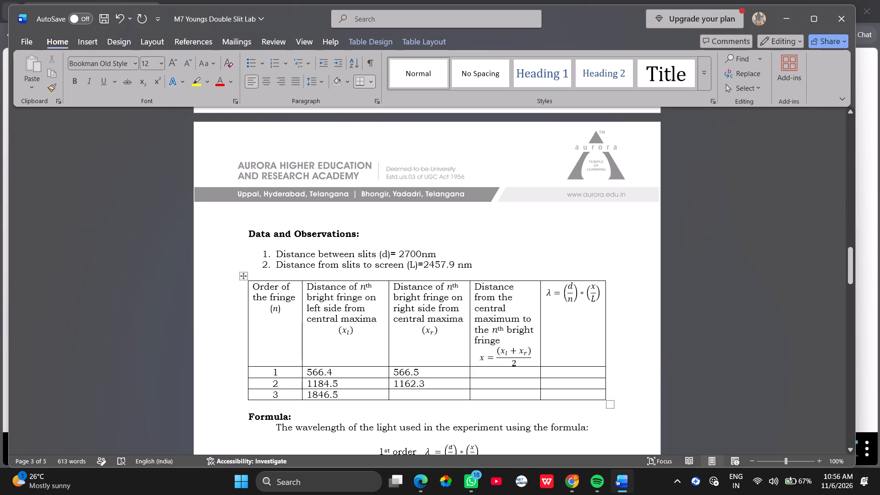
{"action": "left_click", "coordinate": [421, 477]}
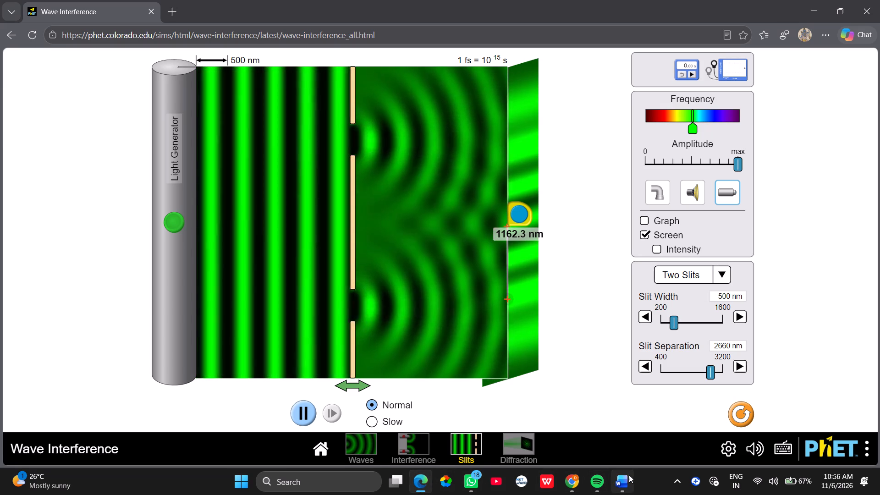
{"action": "left_click", "coordinate": [625, 419]}
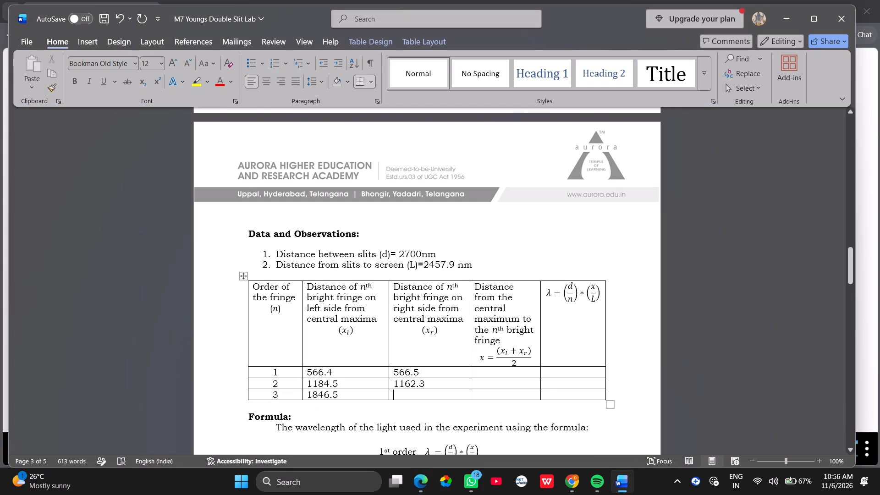
{"action": "left_click", "coordinate": [416, 481]}
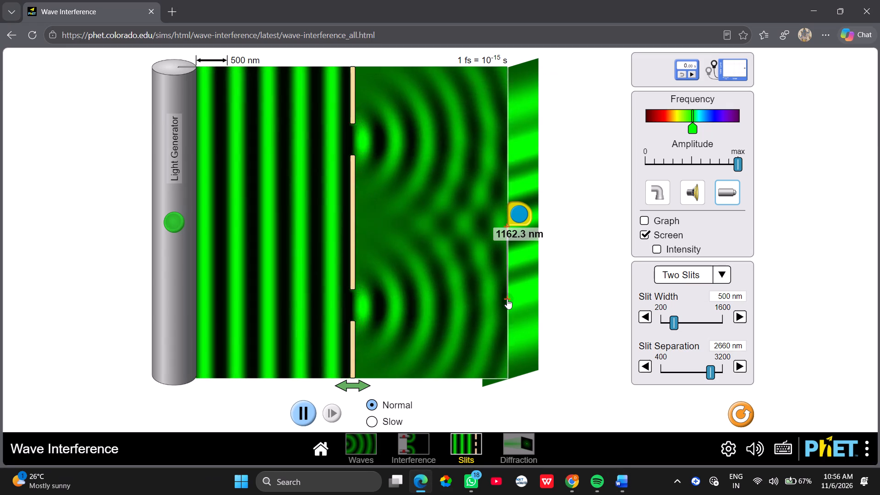
{"action": "left_click", "coordinate": [507, 299]}
{"action": "left_click_drag", "start_coordinate": [507, 299], "coordinate": [507, 335]}
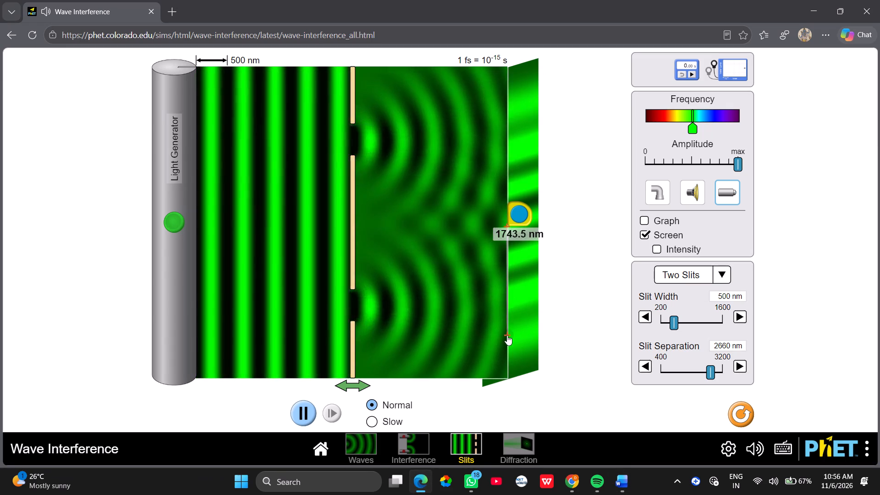
{"action": "left_click_drag", "start_coordinate": [507, 335], "coordinate": [507, 344]}
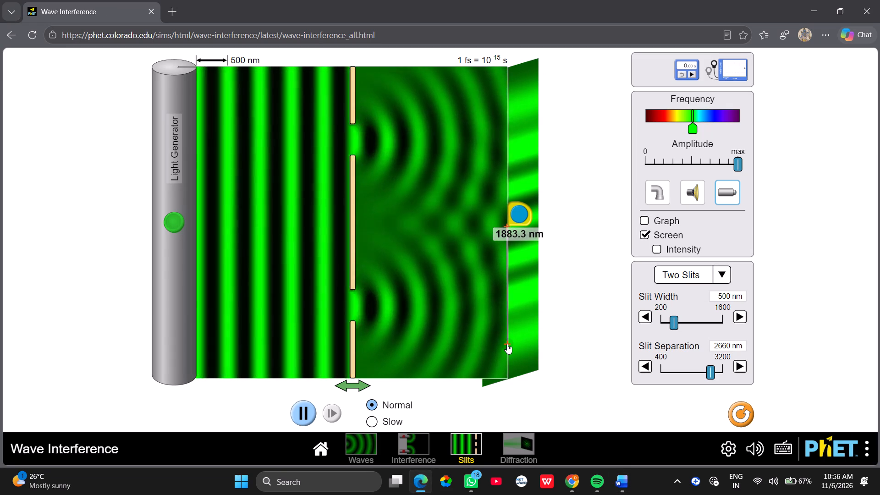
{"action": "left_click_drag", "start_coordinate": [507, 344], "coordinate": [507, 344]}
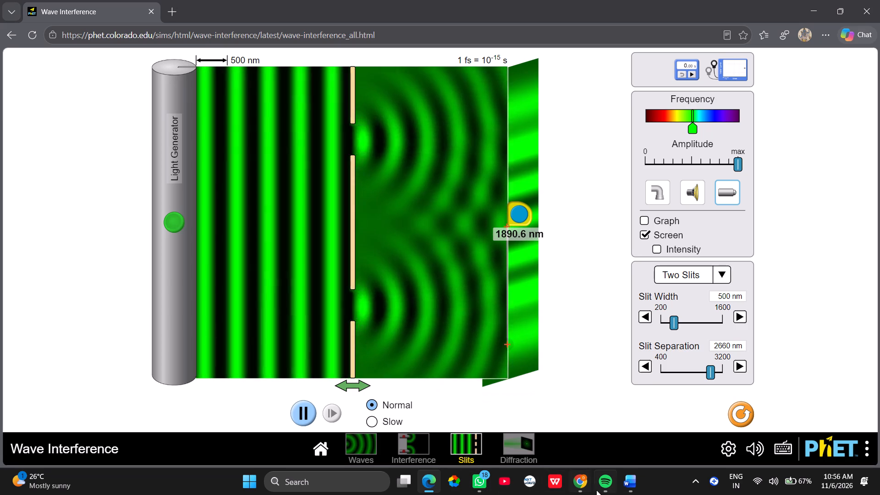
Switch to Word and enter 1890.6 as the third-order fringe's right-side distance.
{"action": "left_click", "coordinate": [628, 486]}
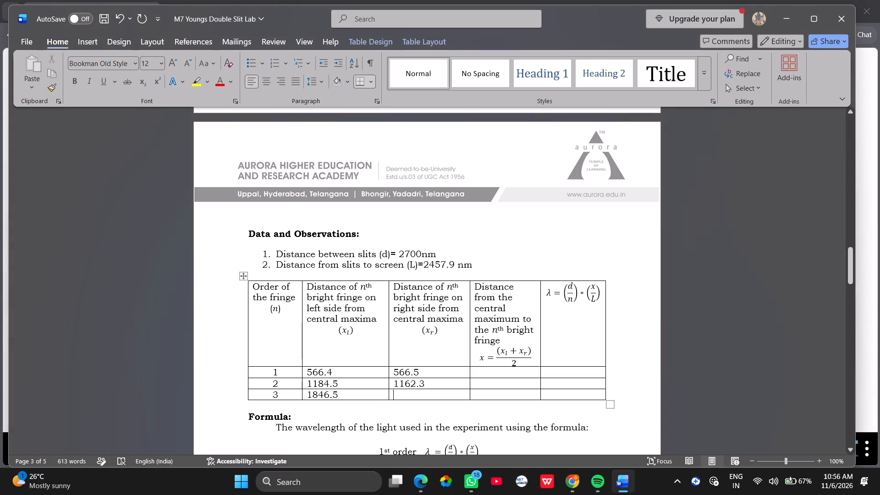
{"action": "left_click", "coordinate": [395, 394]}
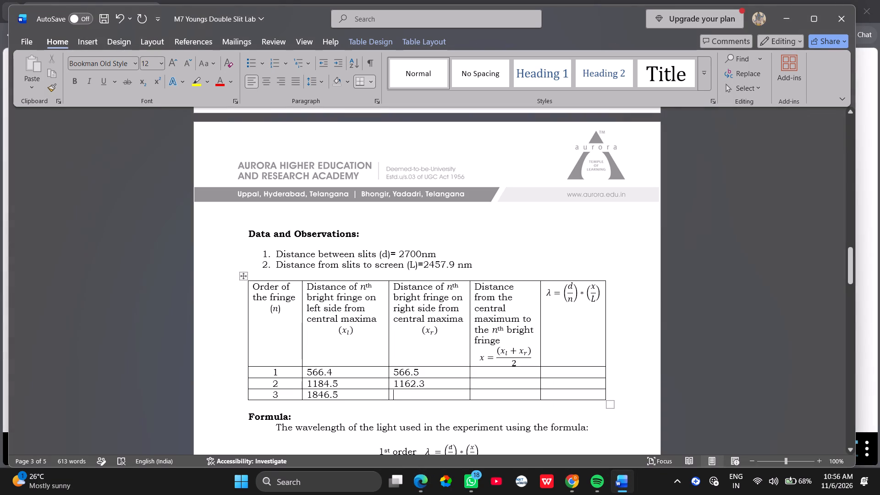
{"action": "type", "text": "1890"}
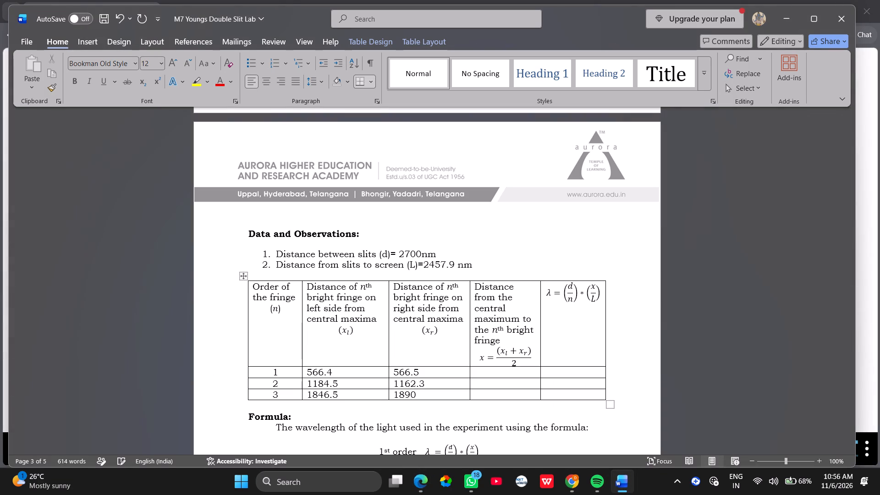
{"action": "key", "text": "period"}
{"action": "key", "text": "6"}
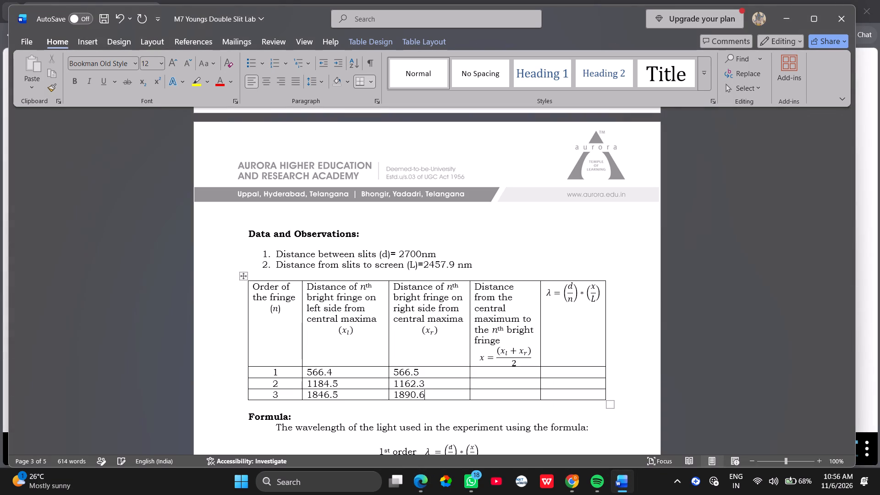
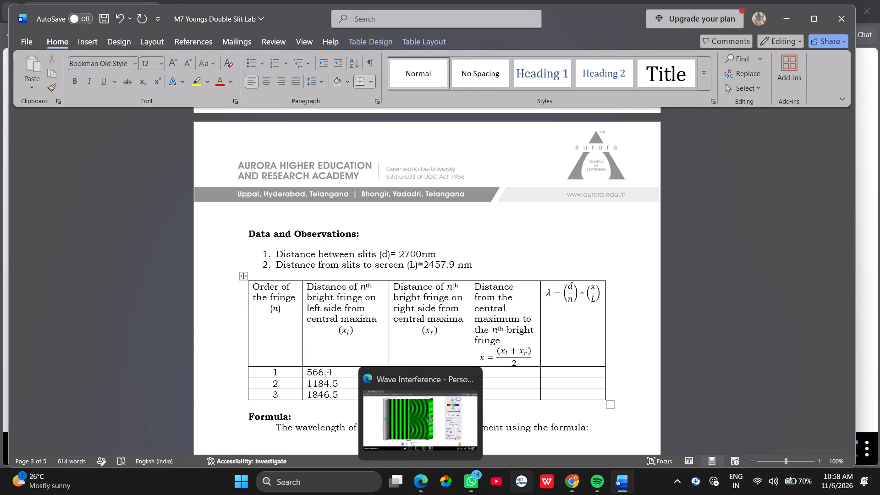
Return to the simulation and remeasure from the central maximum to the first bright fringe below, along the projection screen.
{"action": "left_click", "coordinate": [417, 478]}
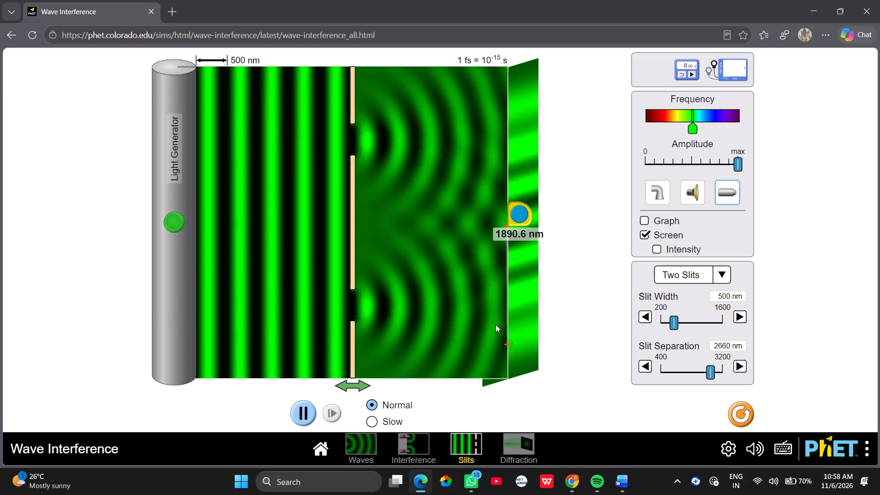
{"action": "left_click_drag", "start_coordinate": [508, 342], "coordinate": [506, 278]}
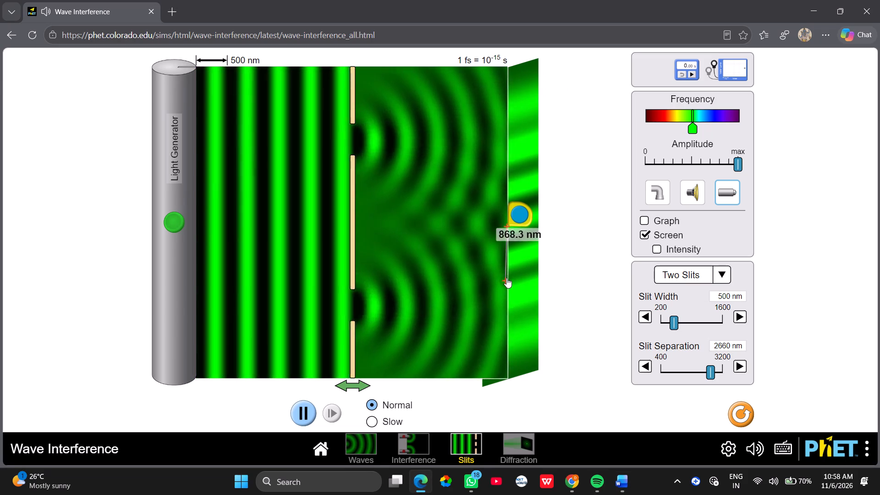
{"action": "left_click_drag", "start_coordinate": [506, 278], "coordinate": [507, 264]}
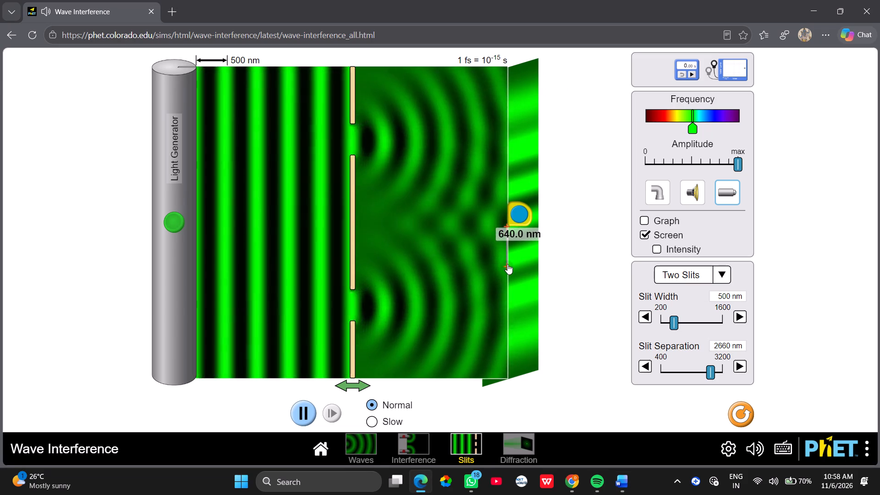
{"action": "left_click_drag", "start_coordinate": [507, 264], "coordinate": [508, 259]}
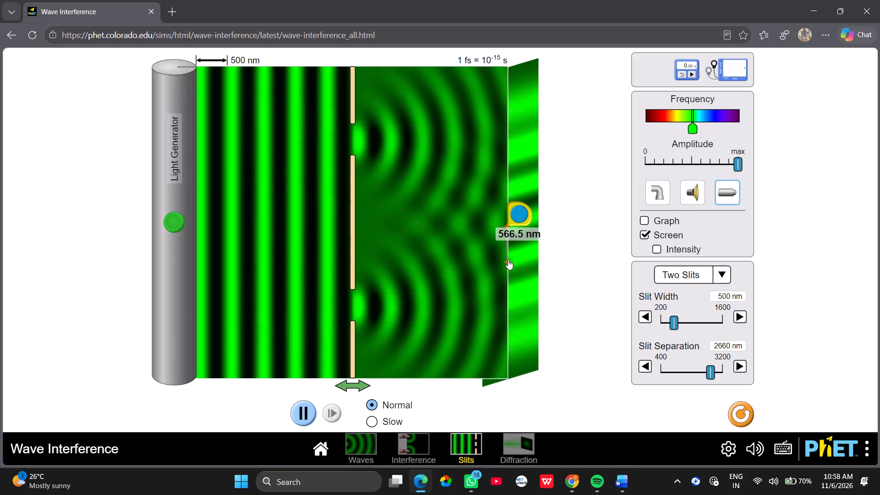
Measure from the central maximum to the first bright fringe above, along the projection screen.
{"action": "left_click_drag", "start_coordinate": [508, 259], "coordinate": [516, 193]}
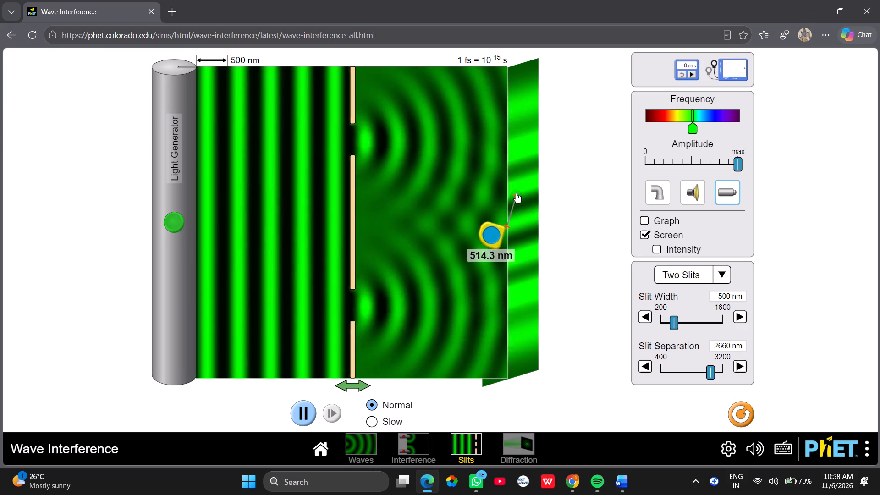
{"action": "left_click_drag", "start_coordinate": [516, 193], "coordinate": [509, 191]}
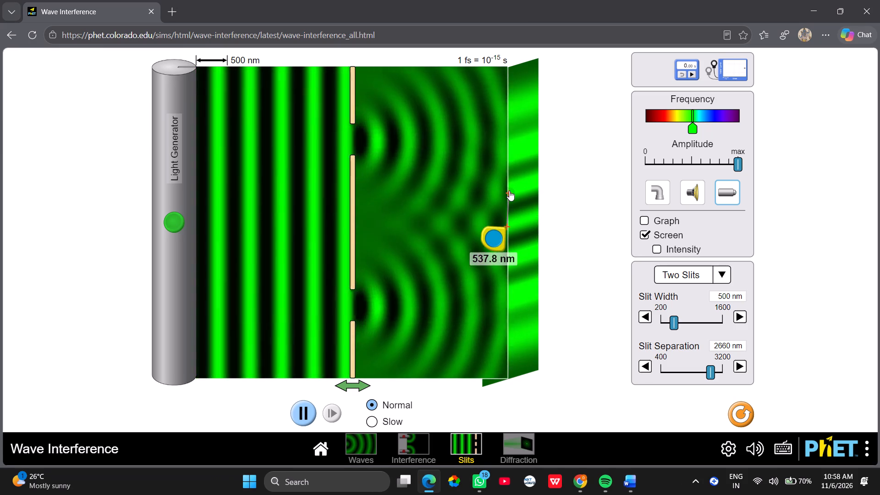
{"action": "left_click_drag", "start_coordinate": [509, 191], "coordinate": [508, 188]}
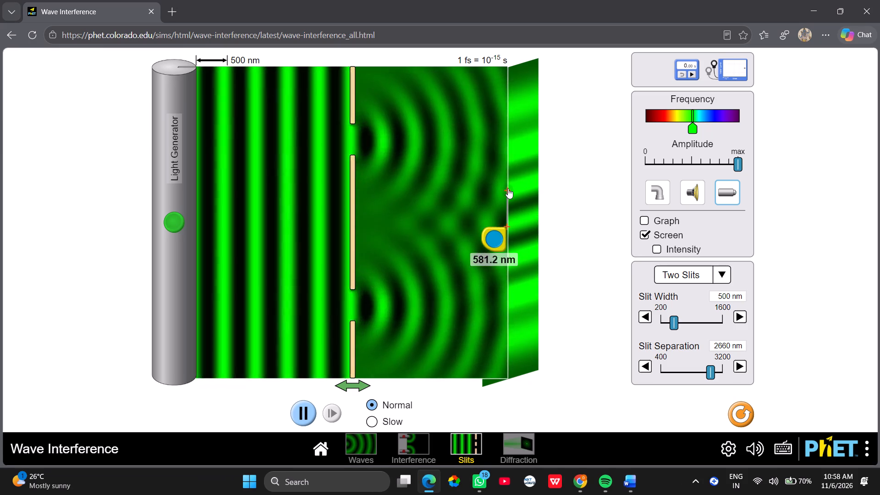
{"action": "left_click_drag", "start_coordinate": [508, 188], "coordinate": [508, 189]}
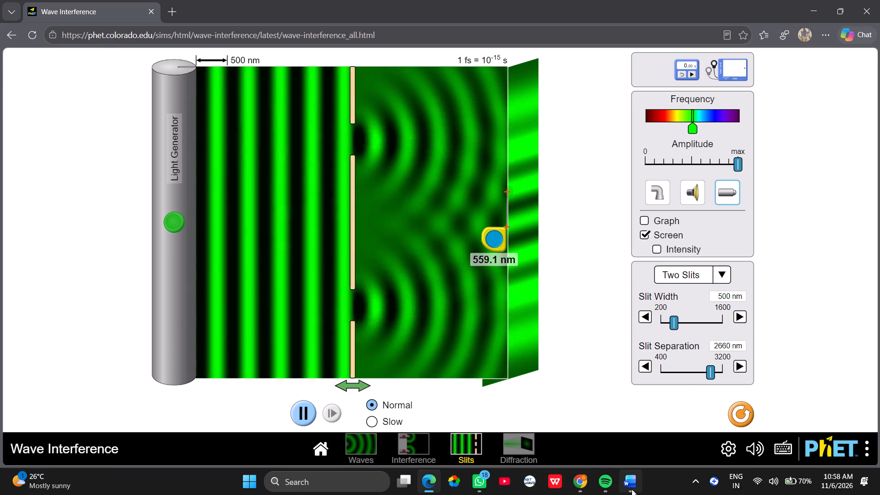
Switch to Word and change the first-order fringe's left-side distance to 559.1, rechecking the tape reading in the simulation.
{"action": "left_click", "coordinate": [632, 487]}
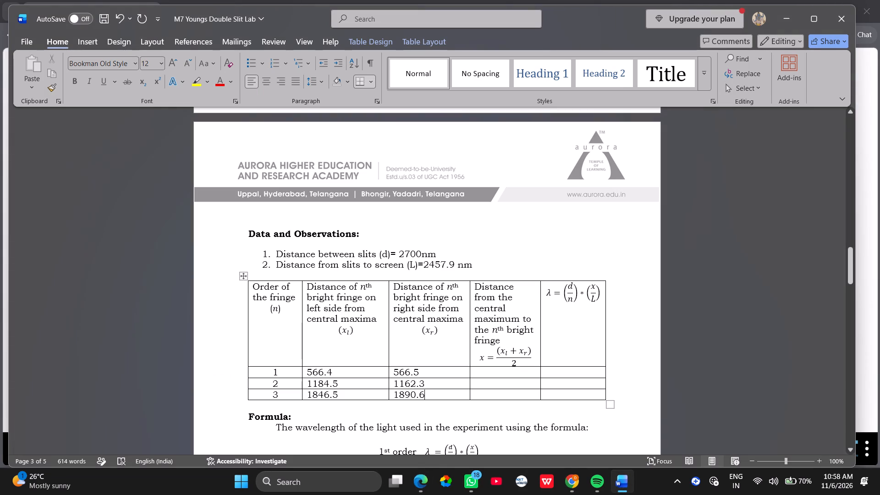
{"action": "left_click", "coordinate": [418, 479]}
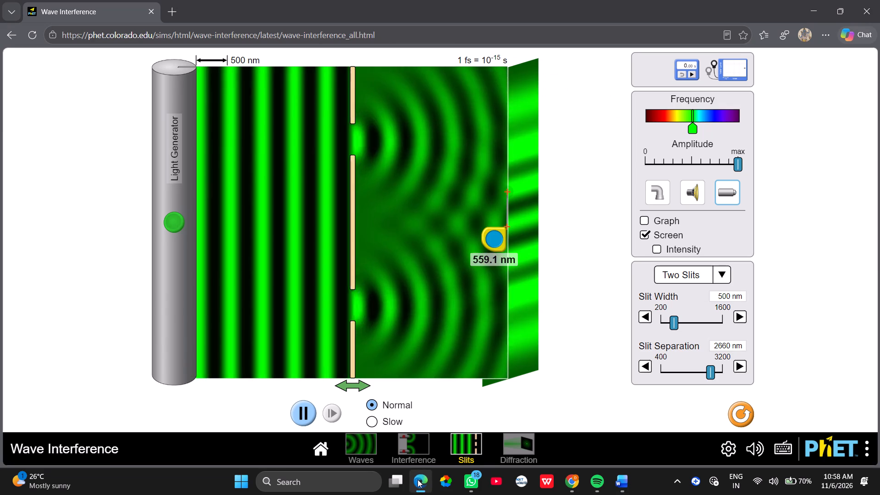
{"action": "left_click", "coordinate": [622, 482]}
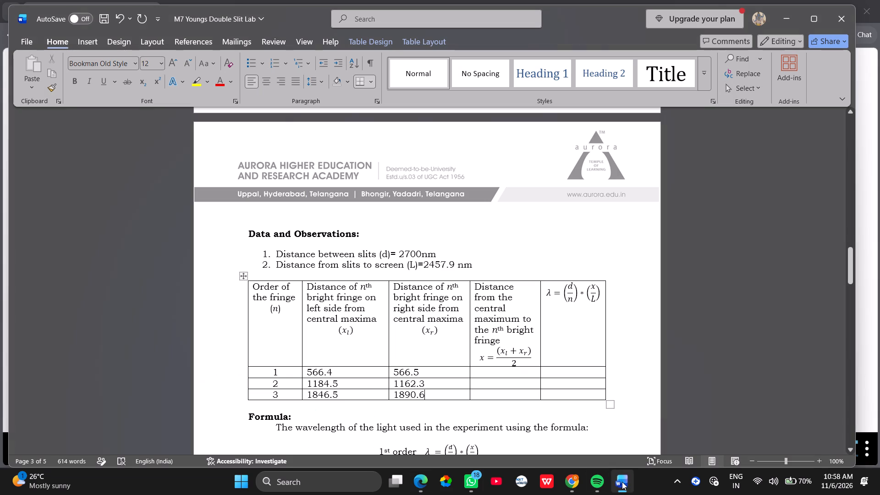
{"action": "left_click", "coordinate": [322, 374]}
{"action": "key", "text": "BackSpace"}
{"action": "key", "text": "BackSpace"}
{"action": "key", "text": "Clear"}
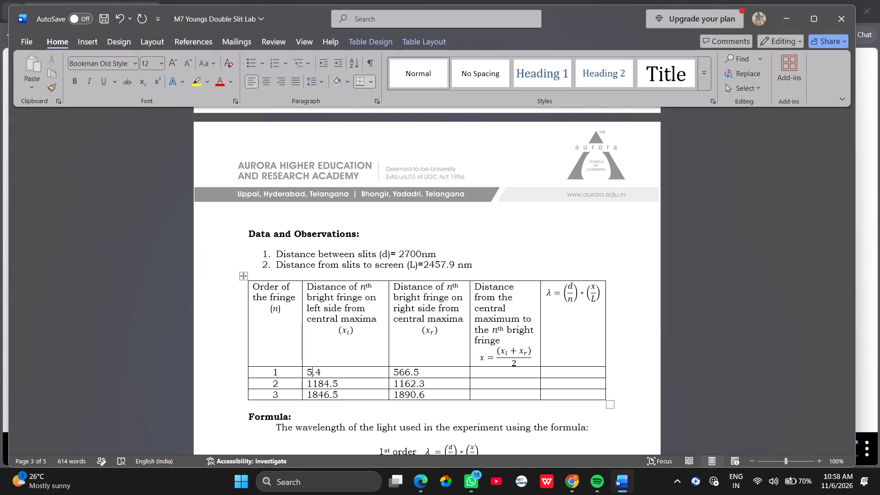
{"action": "key", "text": "Page_Up"}
{"action": "key", "text": "Insert"}
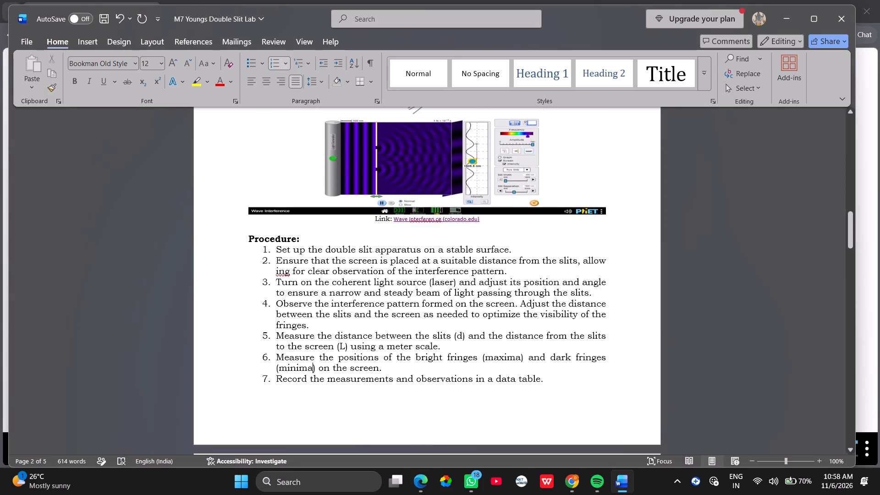
{"action": "scroll", "coordinate": [348, 316], "scroll_direction": "down", "scroll_amount": 4}
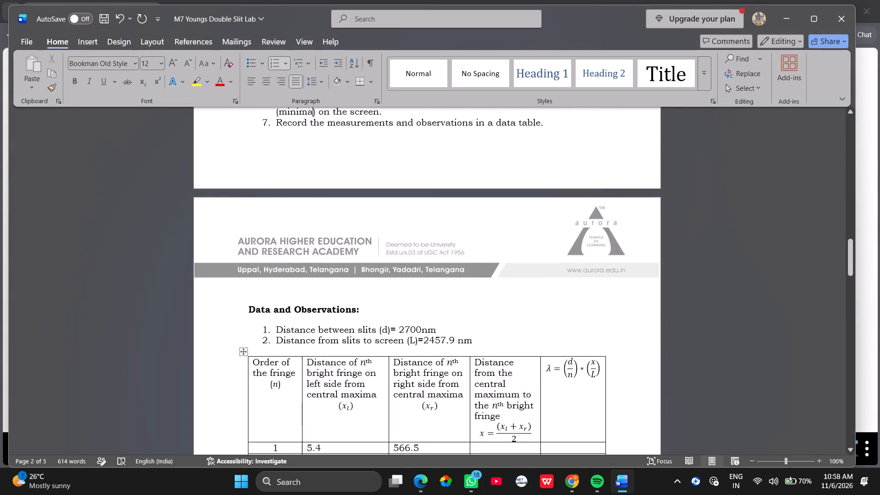
{"action": "scroll", "coordinate": [348, 316], "scroll_direction": "down", "scroll_amount": 1}
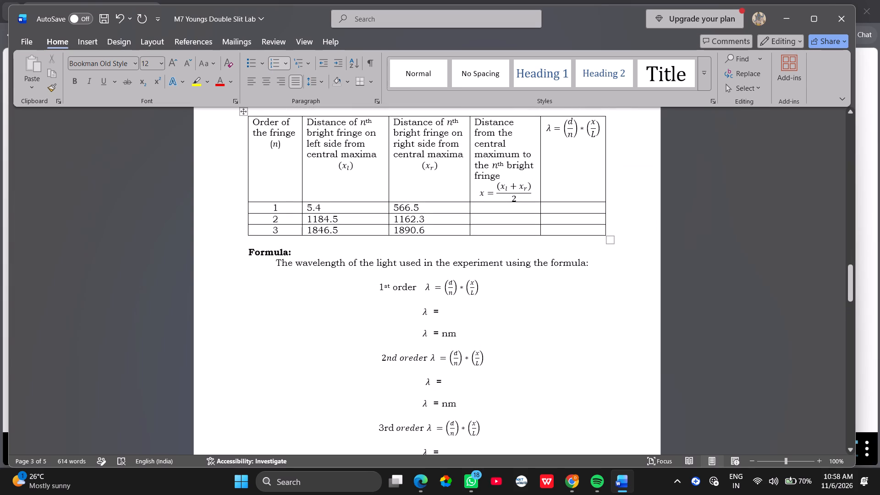
{"action": "left_click", "coordinate": [312, 209]}
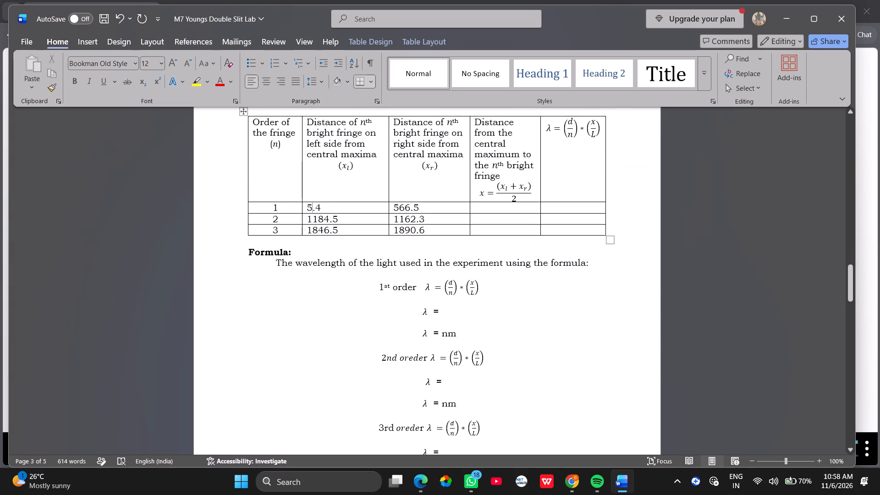
{"action": "key", "text": "Clear"}
{"action": "key", "text": "Page_Up"}
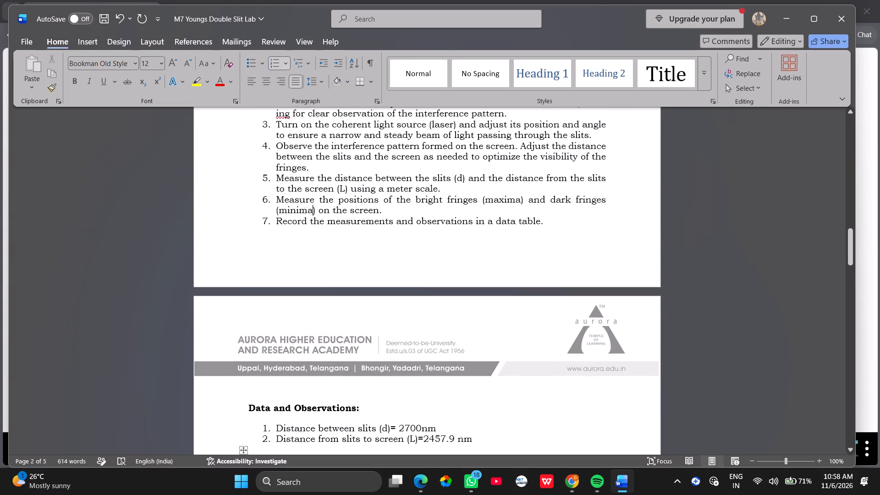
{"action": "scroll", "coordinate": [312, 209], "scroll_direction": "down", "scroll_amount": 2}
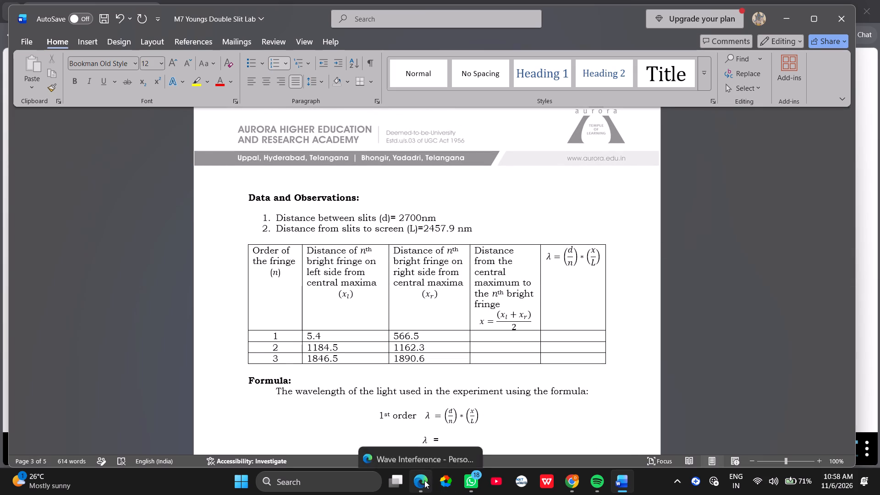
{"action": "left_click", "coordinate": [436, 420]}
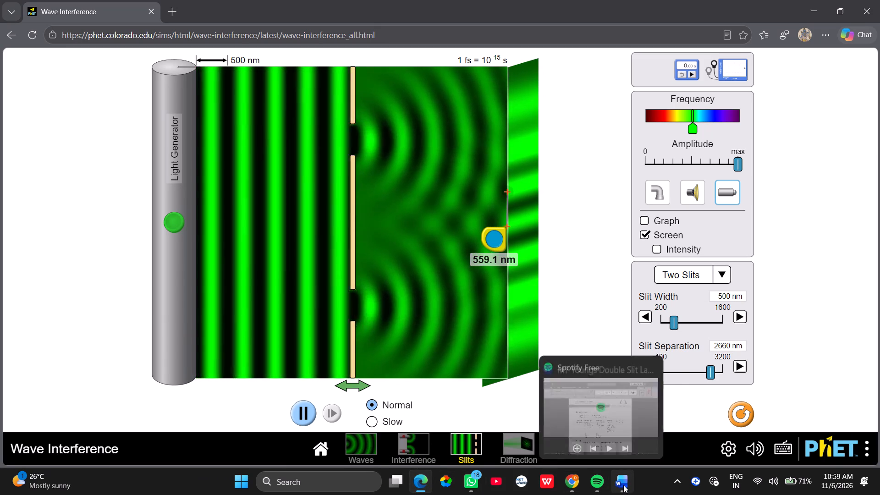
{"action": "left_click", "coordinate": [623, 485]}
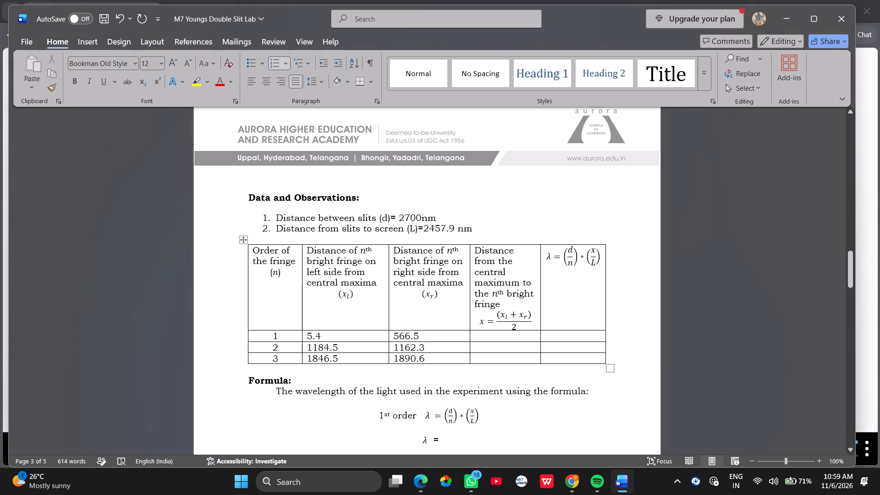
{"action": "left_click", "coordinate": [312, 337]}
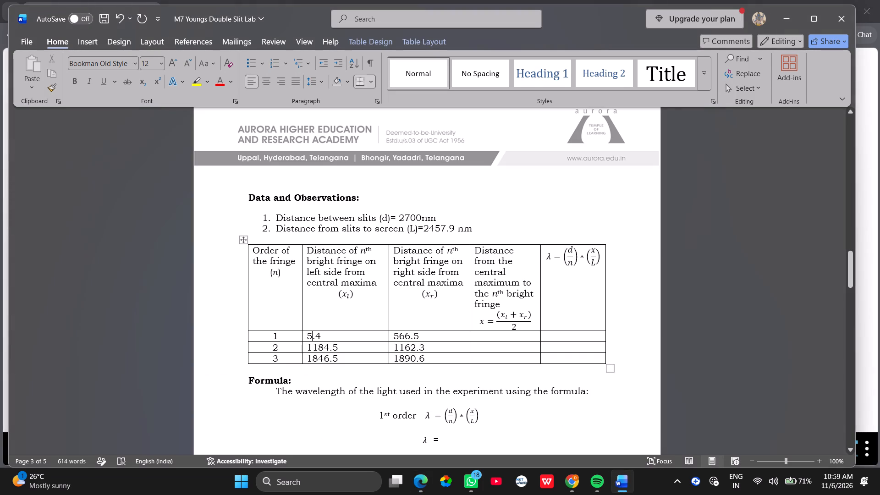
{"action": "type", "text": "59"}
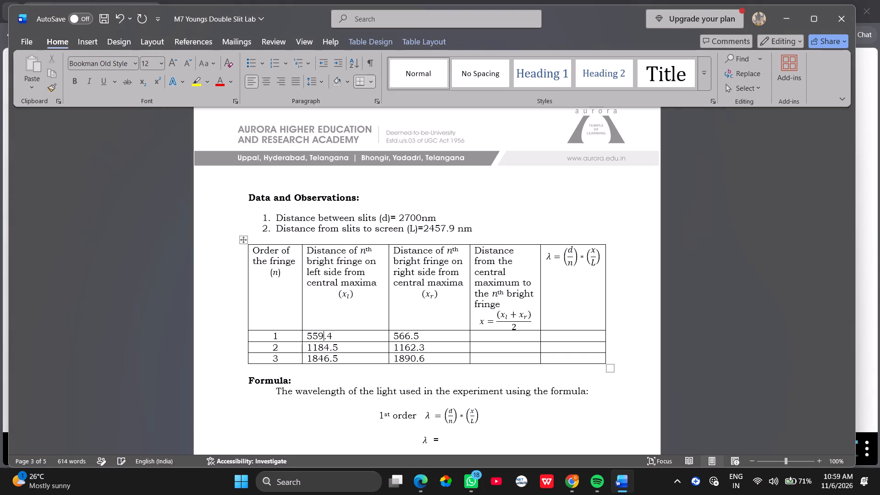
{"action": "left_click", "coordinate": [336, 334]}
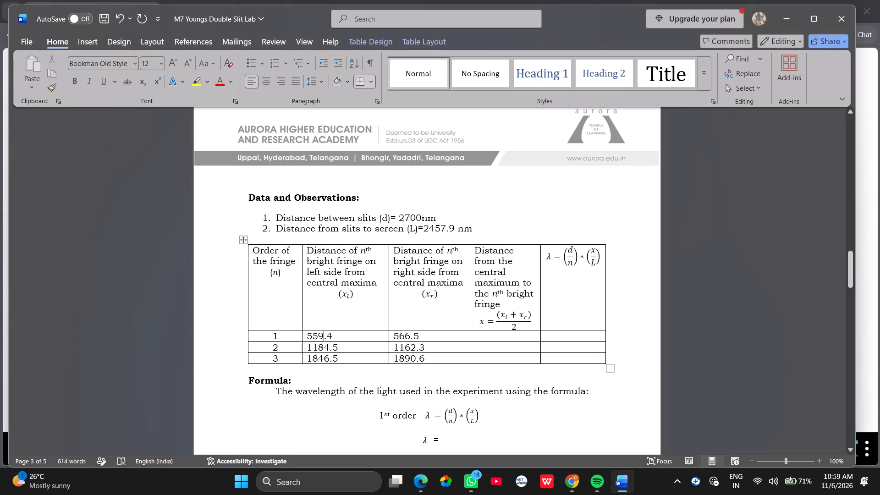
{"action": "key", "text": "BackSpace"}
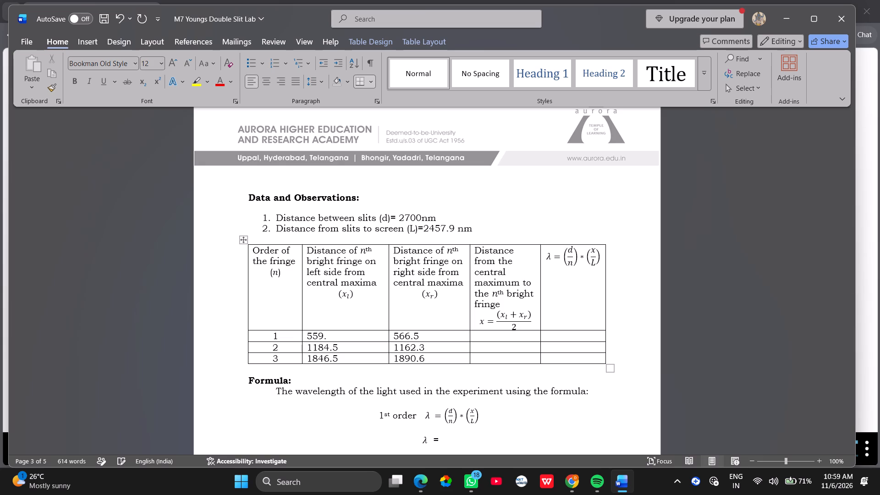
{"action": "key", "text": "1"}
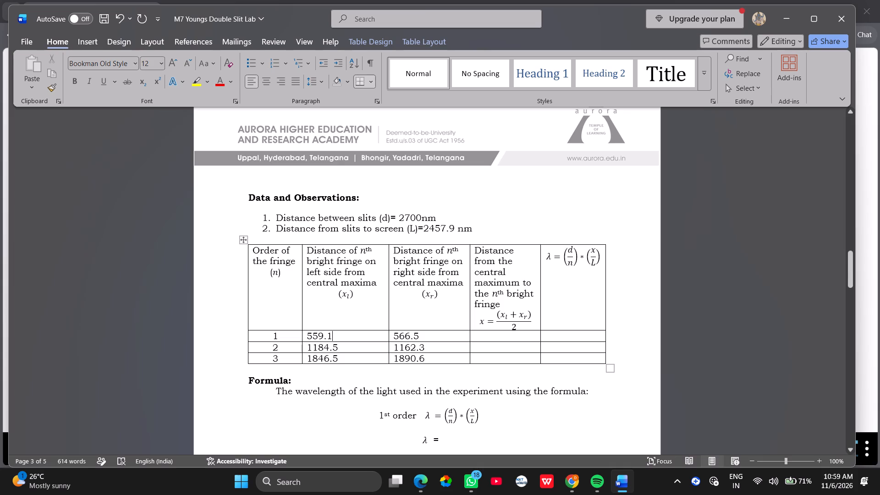
Enter 562.8 as the first-order fringe's average distance x from the central maximum.
{"action": "left_click", "coordinate": [490, 338]}
{"action": "key", "text": "1"}
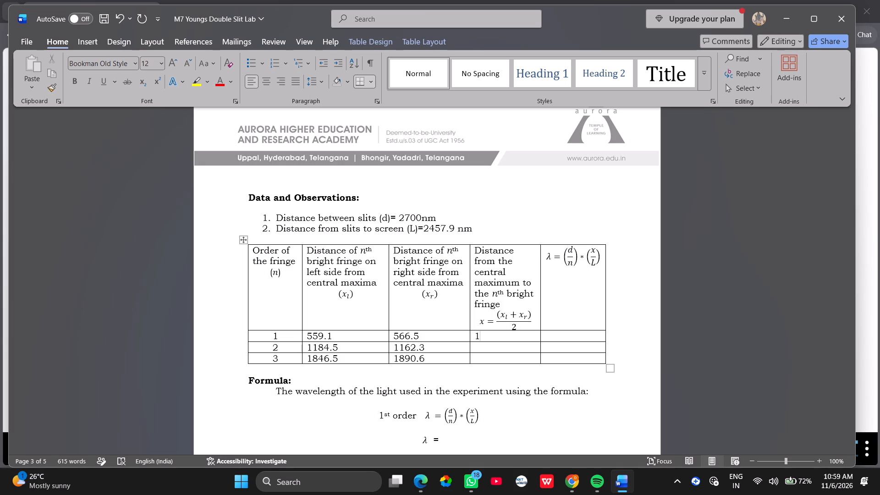
{"action": "key", "text": "BackSpace"}
{"action": "type", "text": "562"}
{"action": "key", "text": "period"}
{"action": "key", "text": "8"}
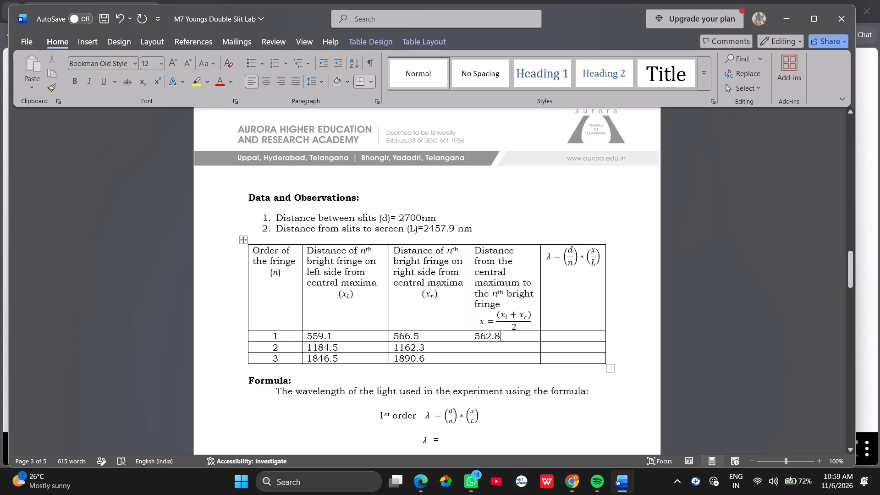
Enter 1173.25 as the second-order fringe's average distance x from the central maximum in the observations table.
{"action": "left_click", "coordinate": [473, 350]}
{"action": "left_click", "coordinate": [479, 349]}
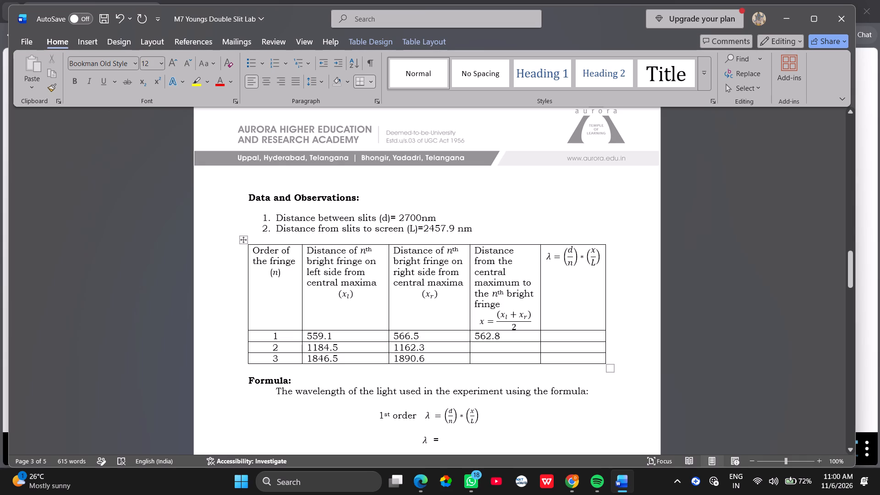
{"action": "left_click", "coordinate": [479, 348]}
{"action": "type", "text": "11"}
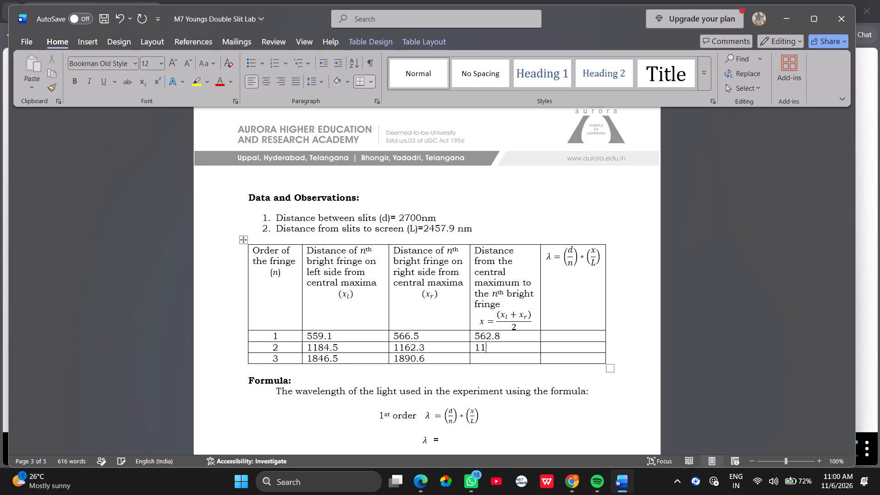
{"action": "type", "text": "73"}
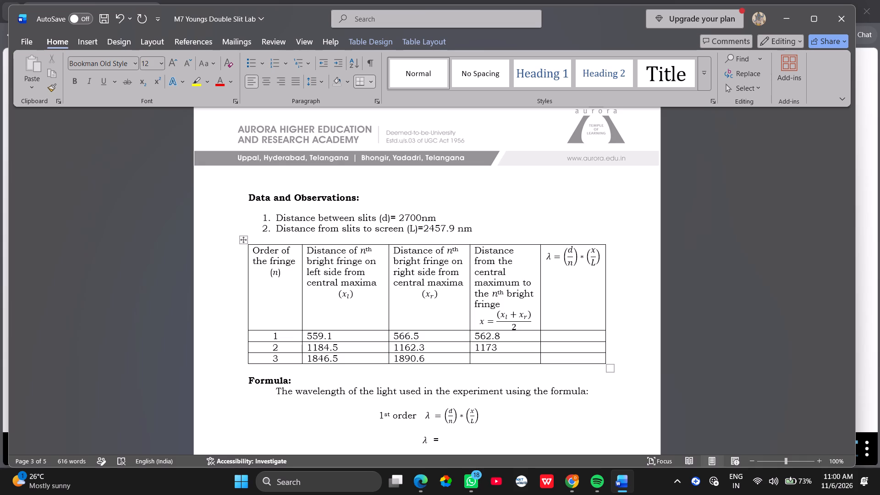
{"action": "key", "text": "period"}
{"action": "type", "text": "25"}
Enter 1868.55 as the third-order fringe's average distance x from the central maximum in the observations table.
{"action": "left_click", "coordinate": [479, 358]}
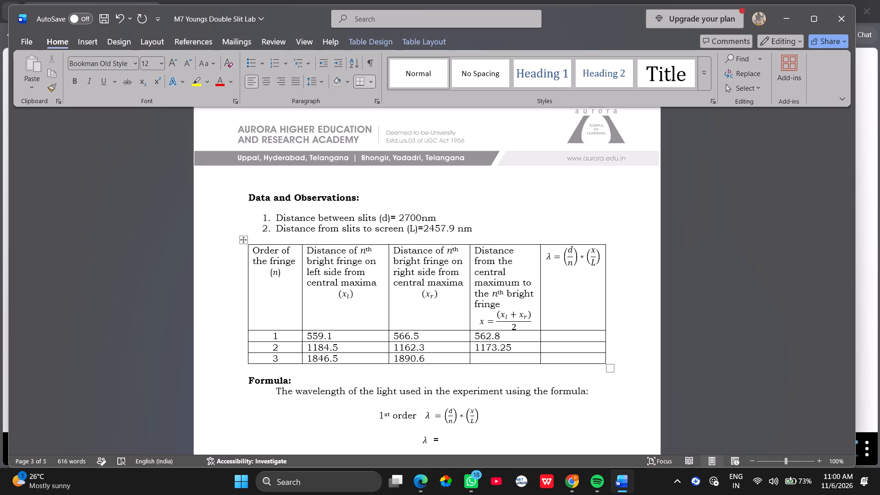
{"action": "left_click", "coordinate": [479, 358]}
{"action": "key", "text": "1"}
{"action": "key", "text": "8"}
{"action": "type", "text": "68"}
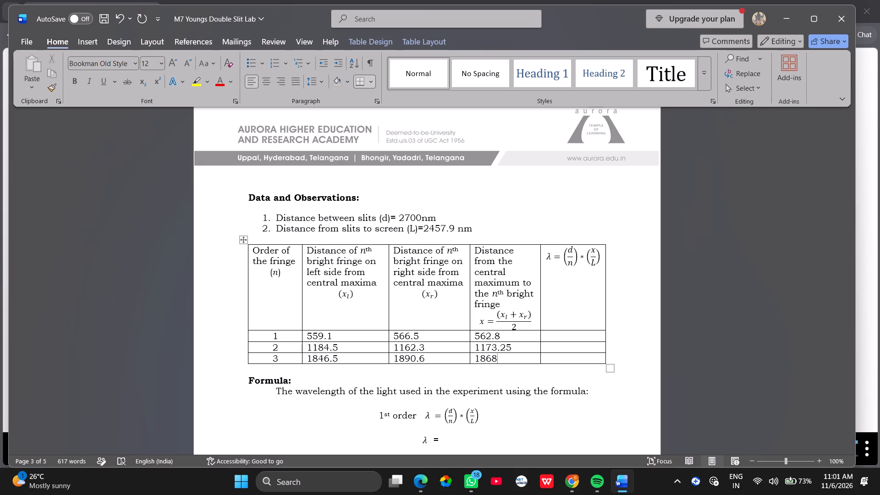
{"action": "type", "text": ".55"}
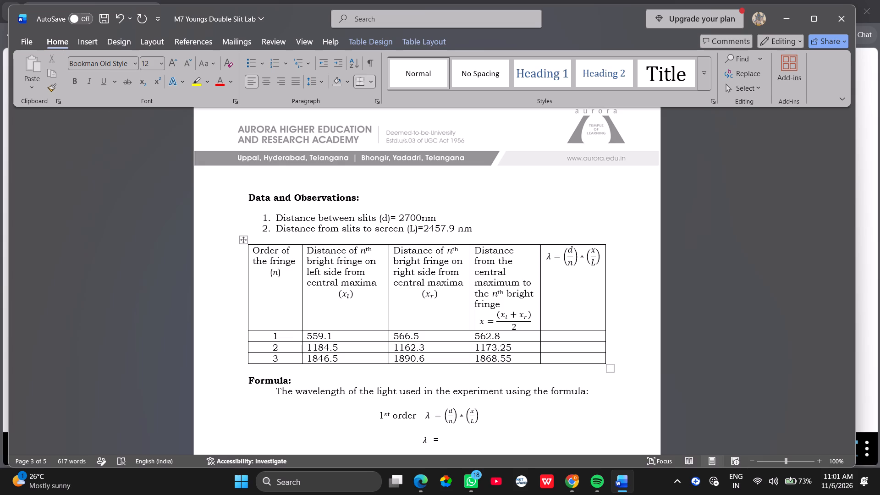
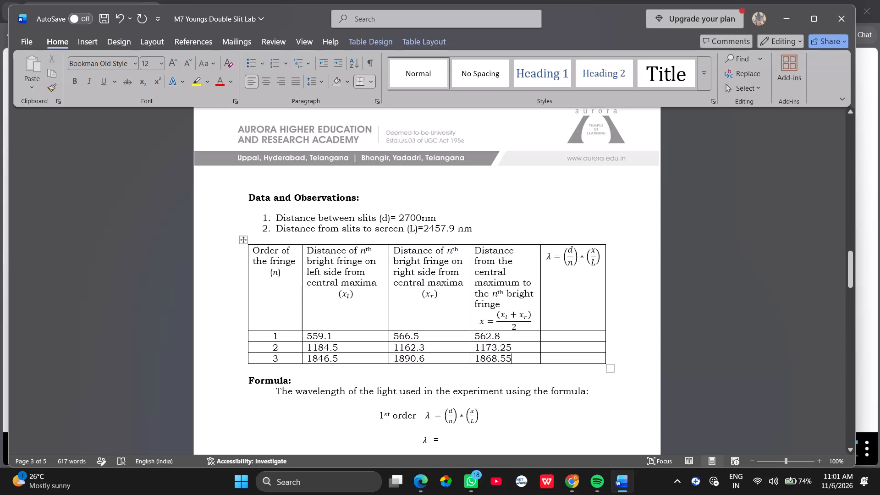
Examine the observations table, the wavelength formula lines for the three fringe orders, and the Result section for entries still to fill in.
{"action": "scroll", "coordinate": [526, 302], "scroll_direction": "down", "scroll_amount": 1}
{"action": "scroll", "coordinate": [526, 302], "scroll_direction": "down", "scroll_amount": 2, "text": "ctrl"}
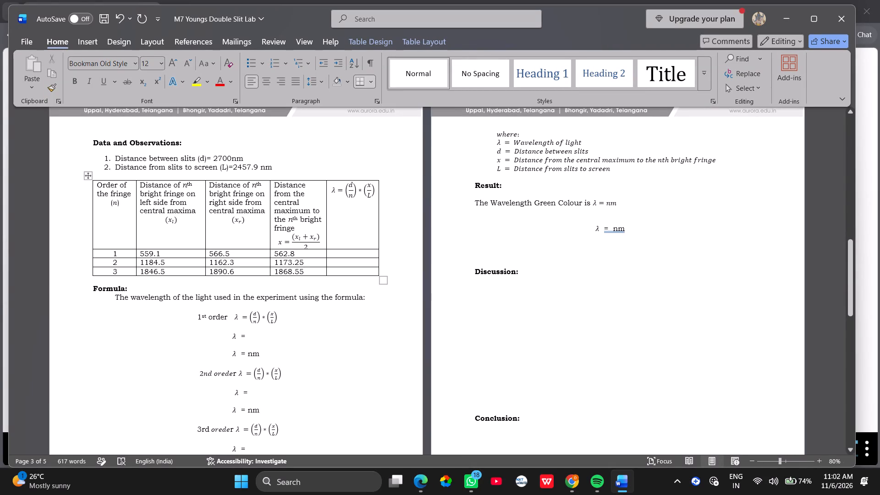
{"action": "scroll", "coordinate": [374, 341], "scroll_direction": "down", "scroll_amount": 1}
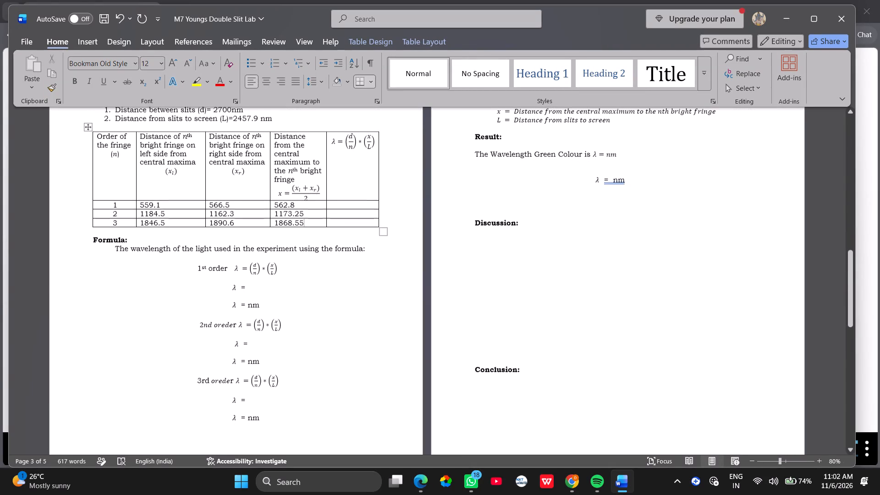
{"action": "scroll", "coordinate": [374, 341], "scroll_direction": "down", "scroll_amount": 4}
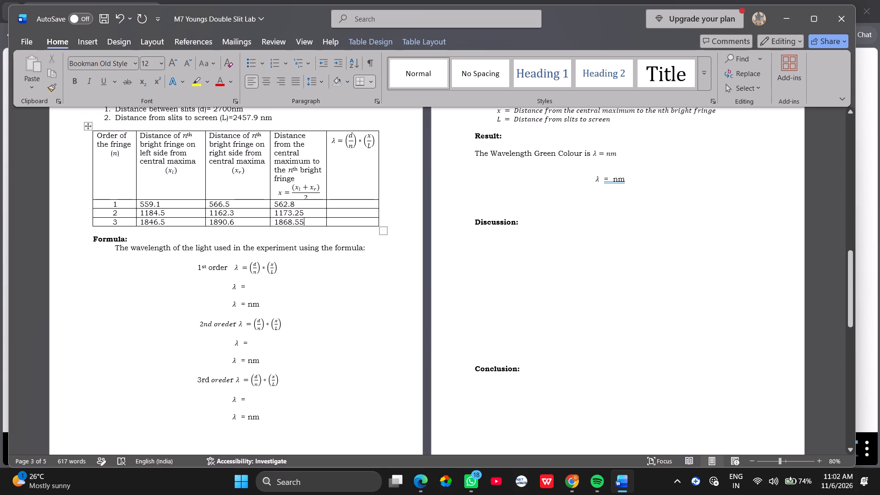
{"action": "scroll", "coordinate": [374, 341], "scroll_direction": "down", "scroll_amount": 1}
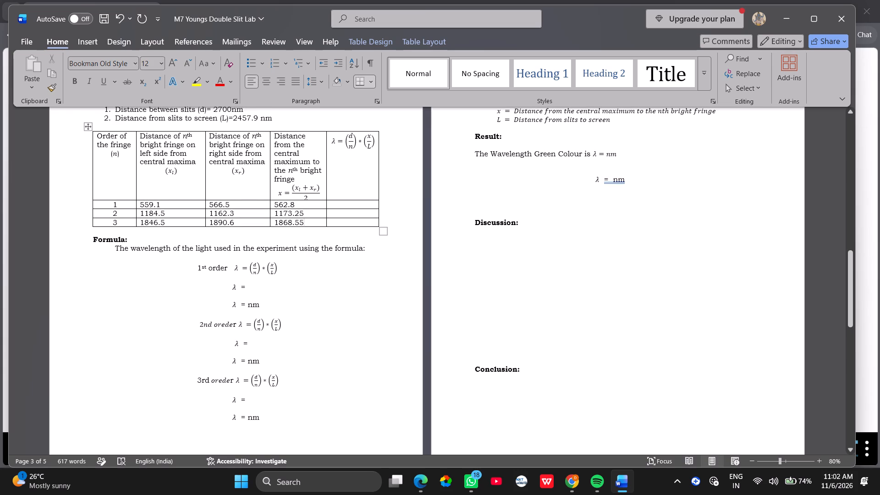
{"action": "scroll", "coordinate": [374, 341], "scroll_direction": "up", "scroll_amount": 1}
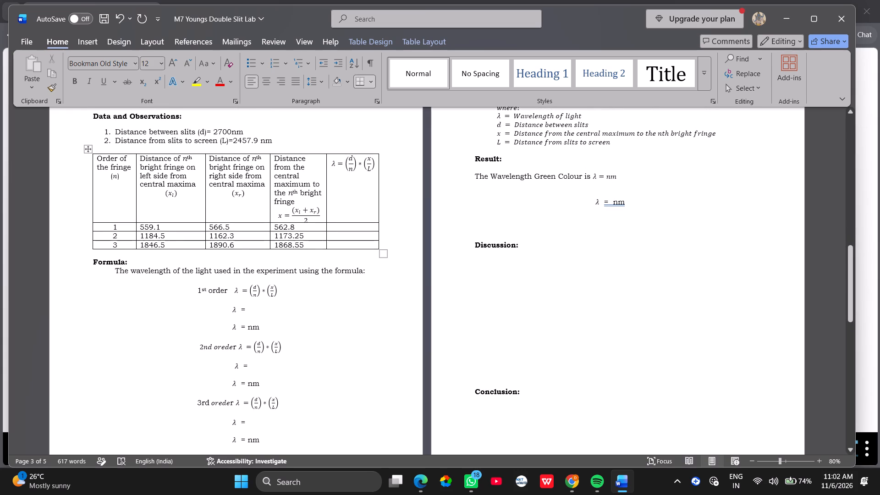
{"action": "scroll", "coordinate": [374, 341], "scroll_direction": "up", "scroll_amount": 1}
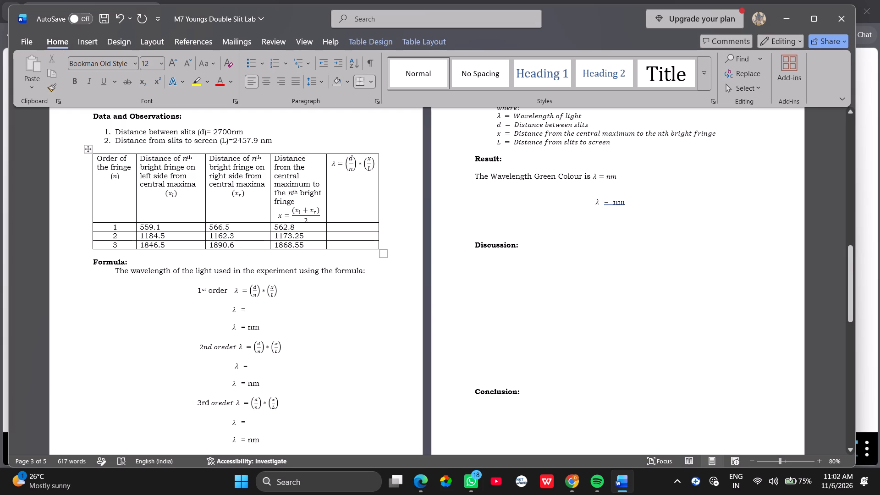
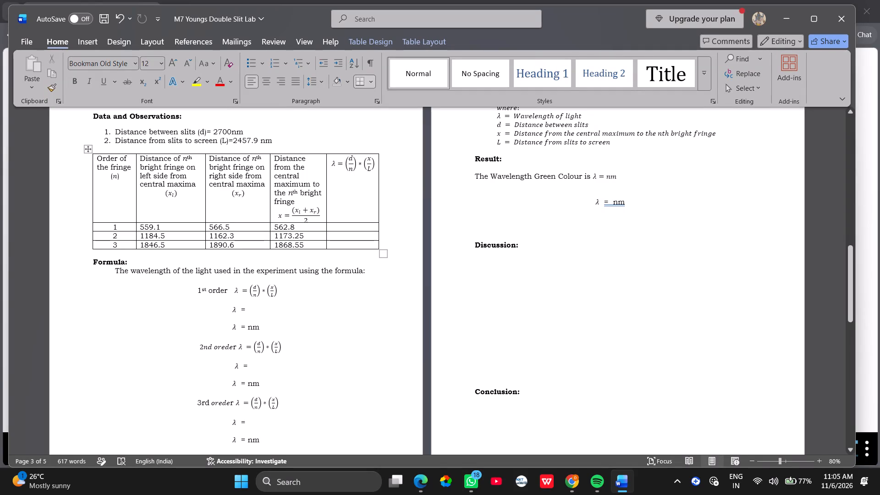
Review the wavelength calculation lines for the three fringe orders against the observations table and the Result, Discussion and Conclusion sections.
{"action": "scroll", "coordinate": [361, 323], "scroll_direction": "down", "scroll_amount": 1}
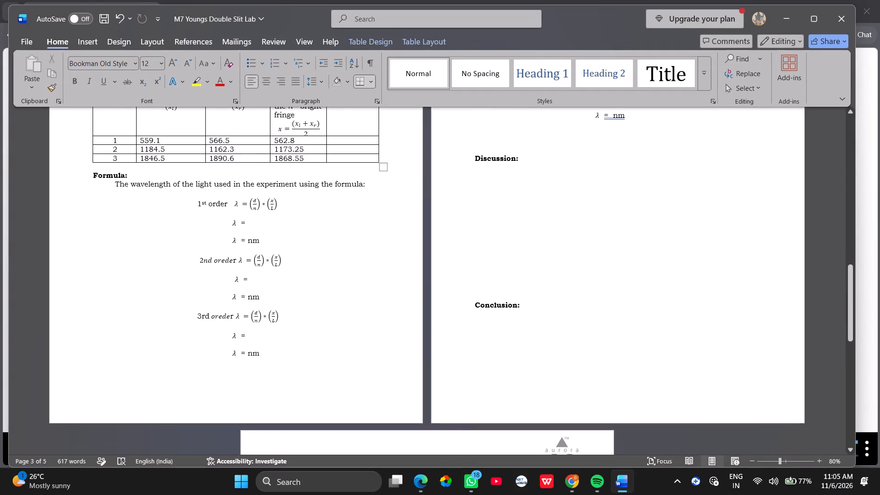
{"action": "scroll", "coordinate": [361, 323], "scroll_direction": "down", "scroll_amount": 3}
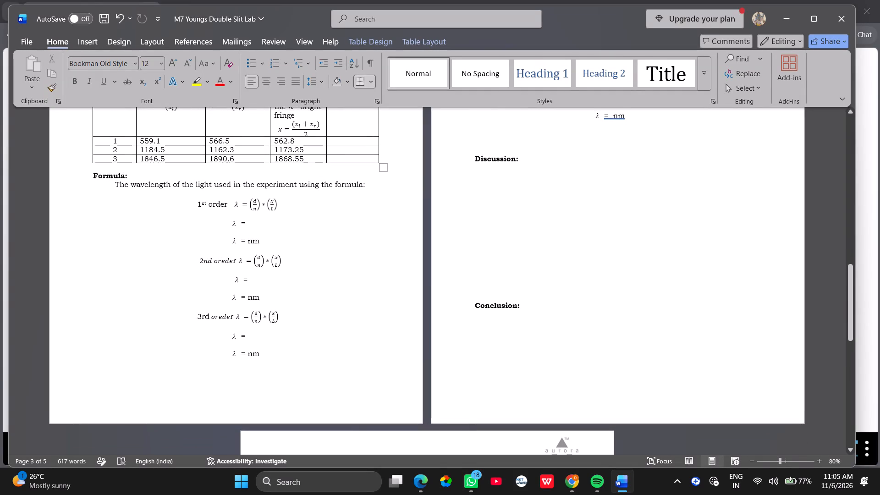
{"action": "scroll", "coordinate": [361, 323], "scroll_direction": "down", "scroll_amount": 1}
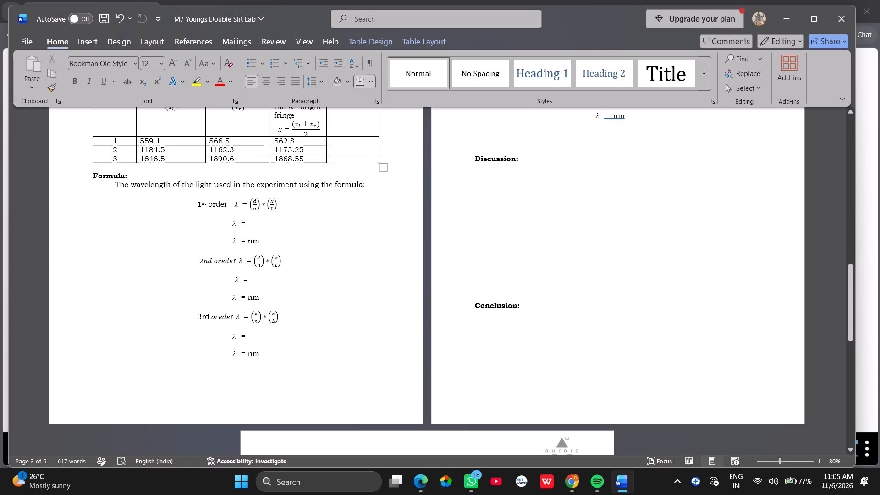
{"action": "scroll", "coordinate": [361, 323], "scroll_direction": "down", "scroll_amount": 1}
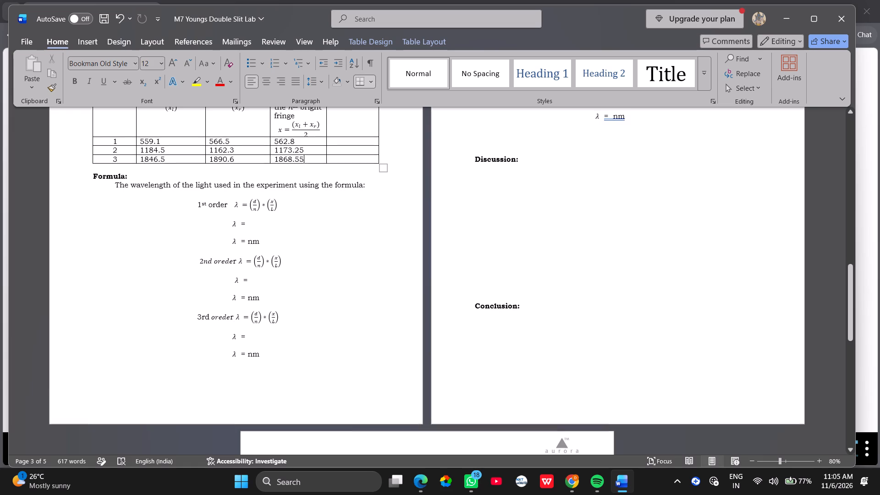
{"action": "scroll", "coordinate": [361, 323], "scroll_direction": "down", "scroll_amount": 3}
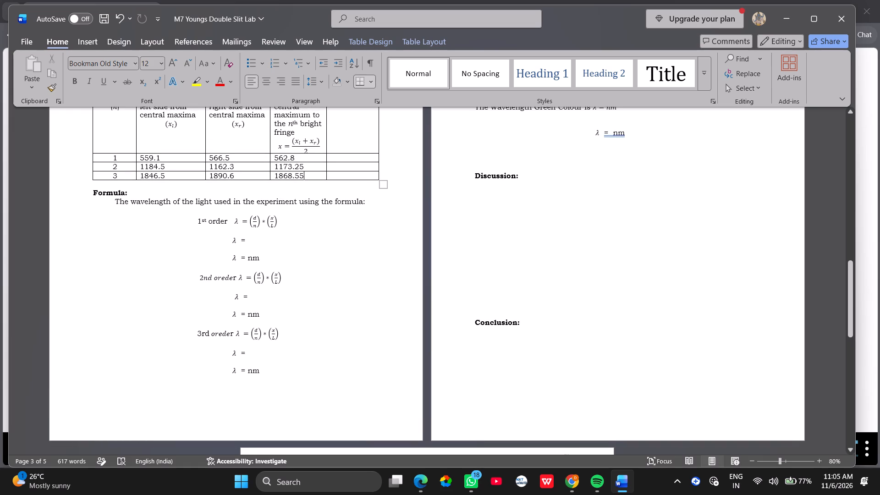
{"action": "scroll", "coordinate": [361, 323], "scroll_direction": "up", "scroll_amount": 2}
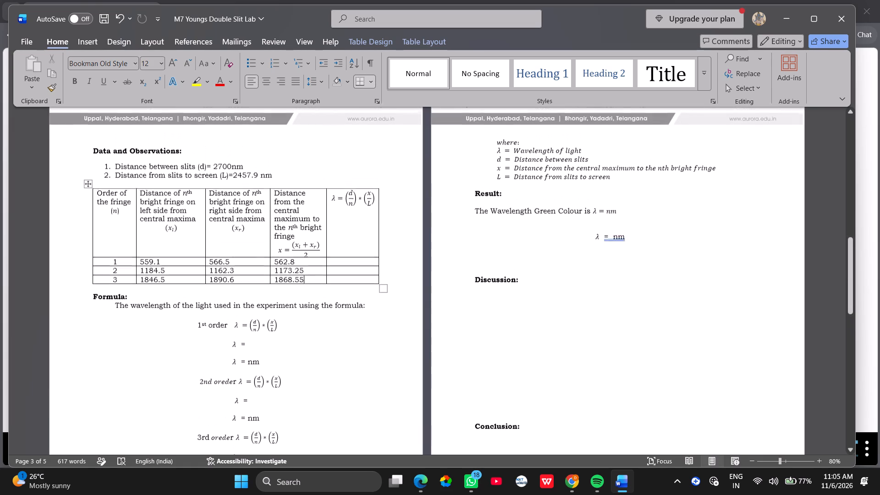
{"action": "scroll", "coordinate": [361, 323], "scroll_direction": "up", "scroll_amount": 1}
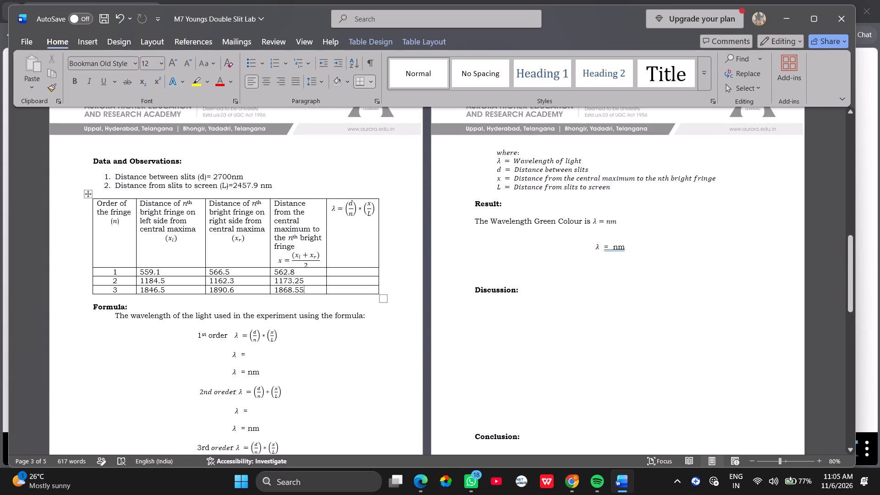
Place the text cursor in the wavelength cell of the order 1 row in the observations table.
{"action": "left_click", "coordinate": [329, 276]}
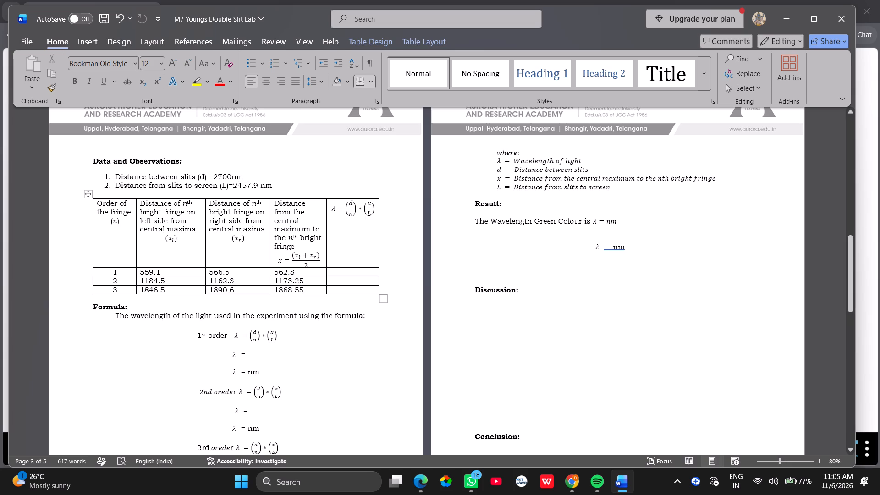
{"action": "left_click", "coordinate": [338, 269]}
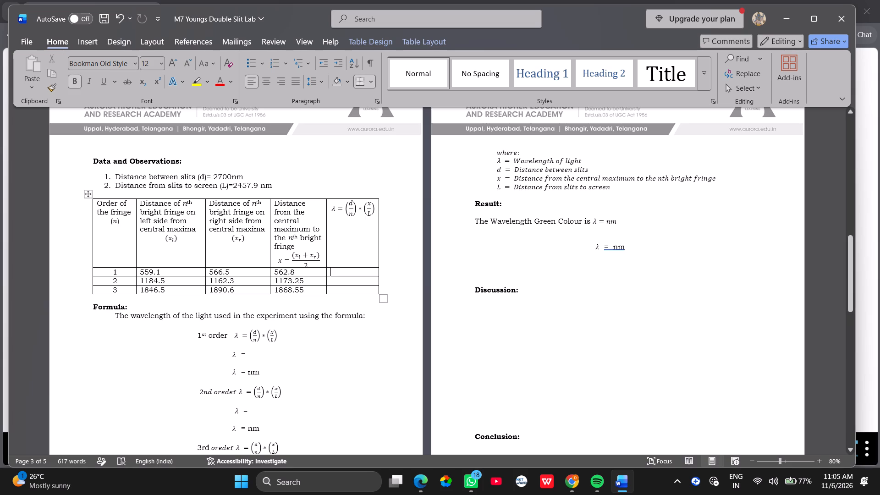
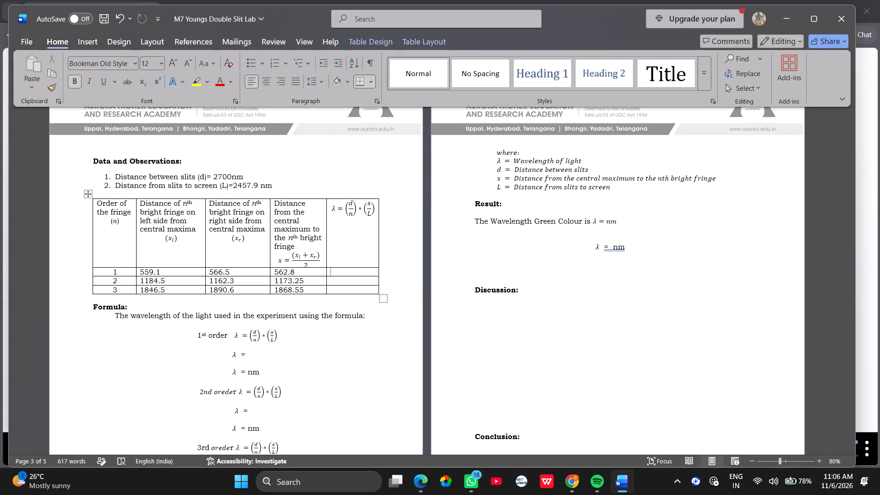
Enter the wavelengths 618.2, 644.2 and 684.2 for orders 1, 2 and 3 in the observations table's wavelength column.
{"action": "key", "text": "6"}
{"action": "key", "text": "1"}
{"action": "key", "text": "8"}
{"action": "key", "text": "period"}
{"action": "key", "text": "2"}
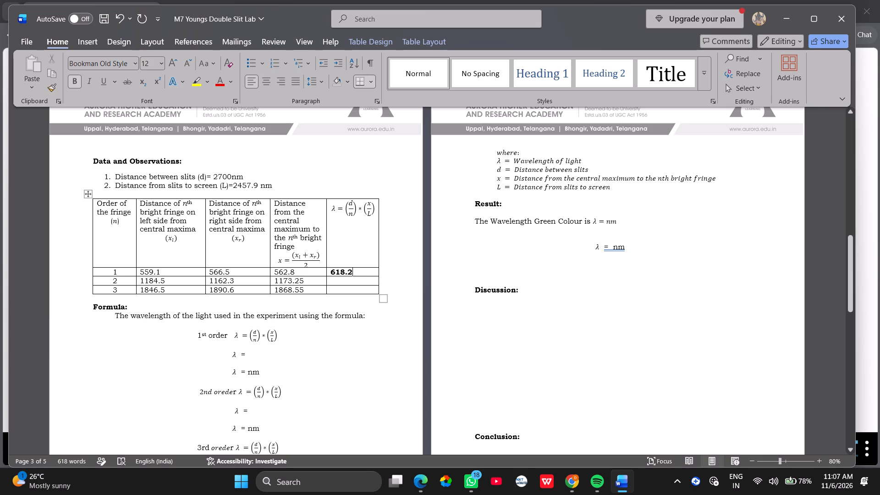
{"action": "left_click", "coordinate": [334, 279]}
{"action": "type", "text": "644"}
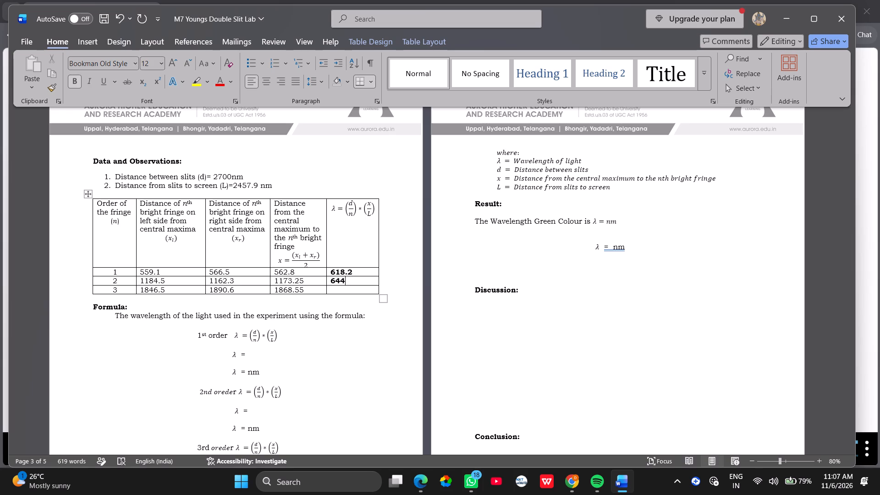
{"action": "type", "text": ".2"}
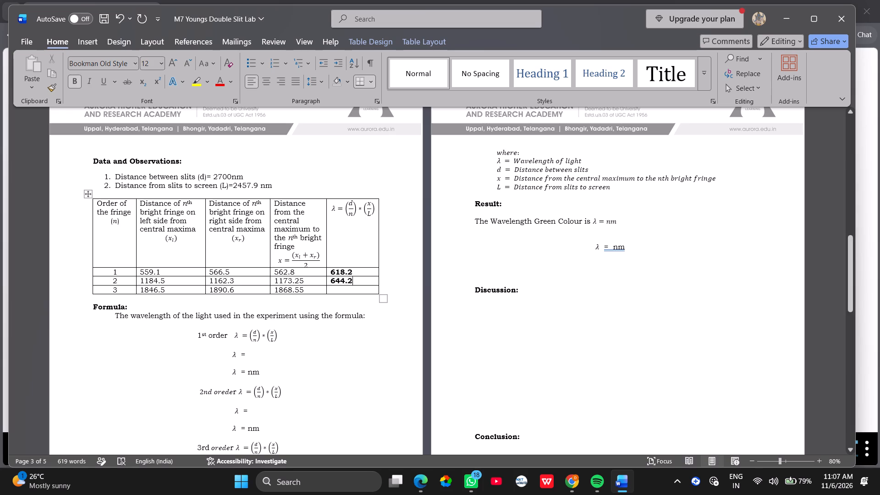
{"action": "left_click", "coordinate": [334, 290]}
{"action": "key", "text": "6"}
{"action": "type", "text": "84"}
{"action": "type", "text": ".2"}
Fill in the 1st order substitution line under Formula as λ = 2700/1*562.8/2457.9.
{"action": "left_click", "coordinate": [247, 353]}
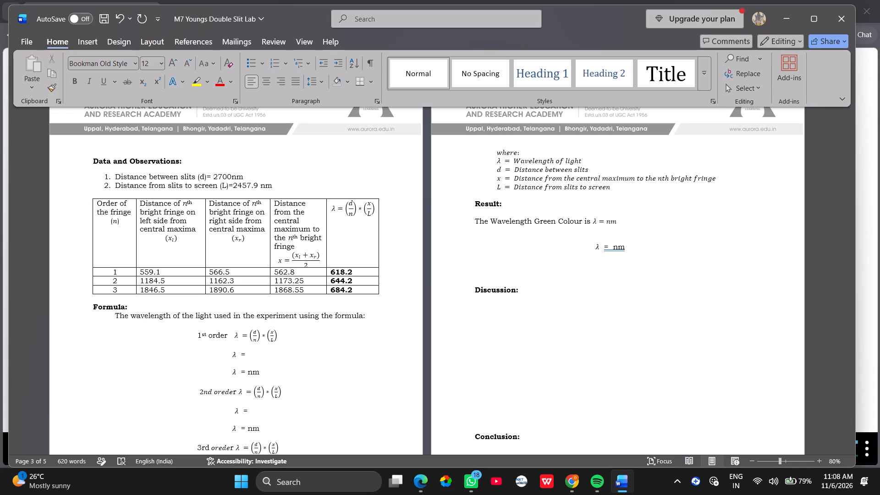
{"action": "type", "text": "277"}
{"action": "left_click", "coordinate": [263, 358]}
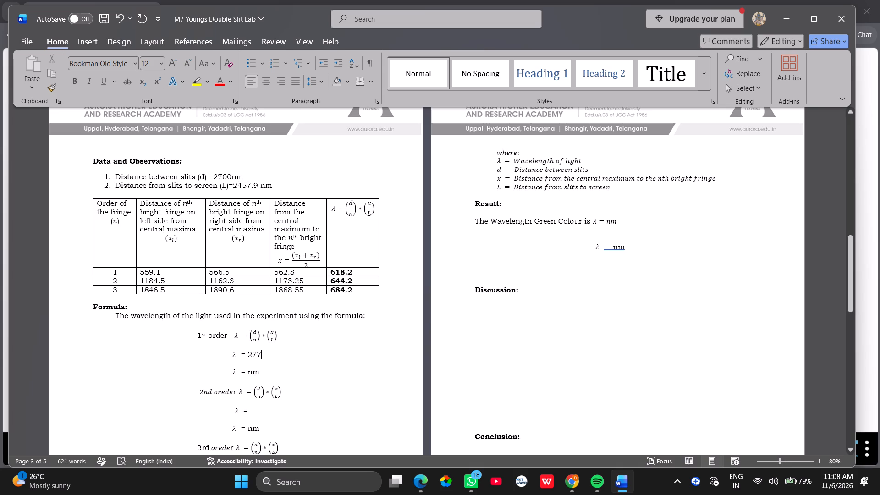
{"action": "key", "text": "BackSpace"}
{"action": "key", "text": "Insert"}
{"action": "key", "text": "Insert"}
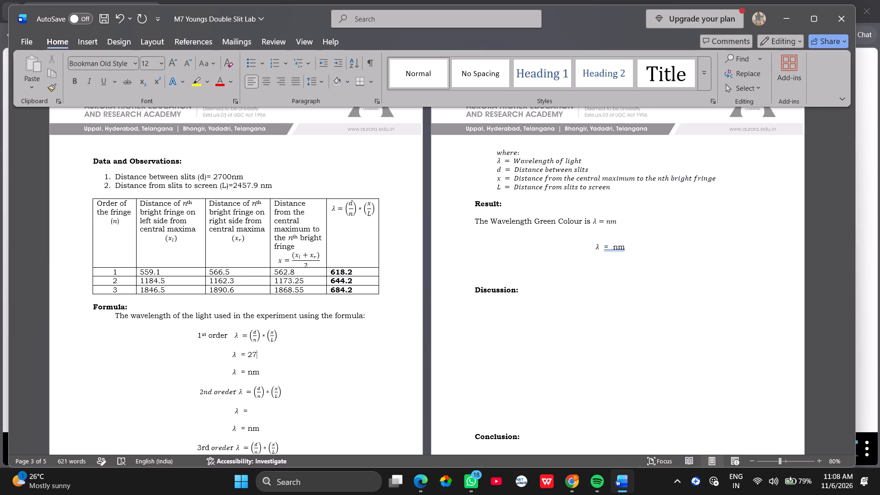
{"action": "key", "text": "slash"}
{"action": "key", "text": "Left"}
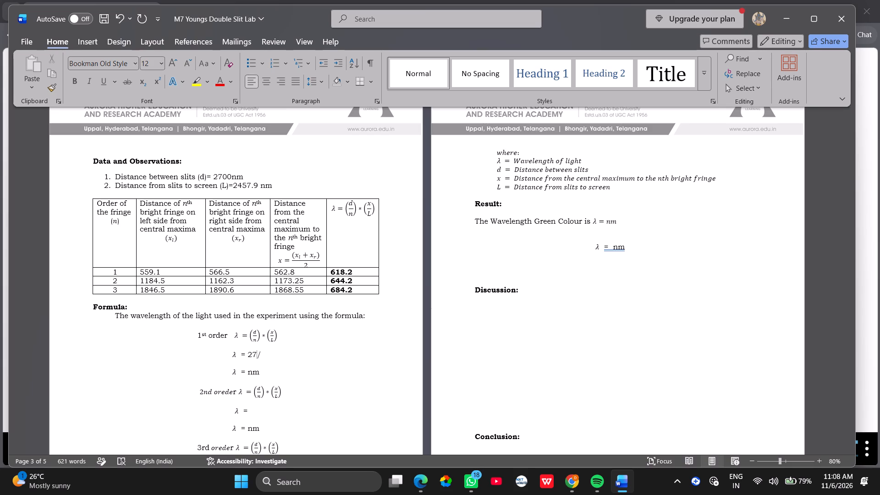
{"action": "key", "text": "Insert"}
{"action": "key", "text": "Insert"}
{"action": "key", "text": "Insert"}
{"action": "key", "text": "Insert"}
{"action": "type", "text": "00"}
{"action": "key", "text": "Right"}
{"action": "key", "text": "Right"}
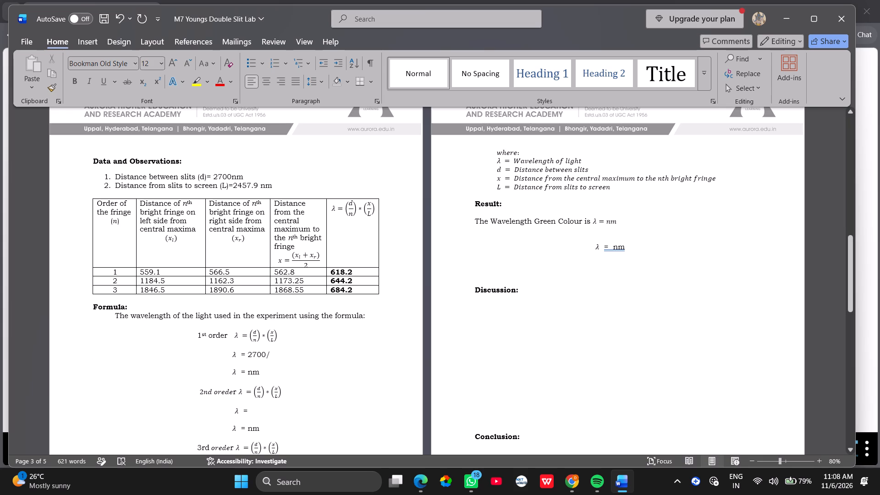
{"action": "left_click", "coordinate": [272, 356]}
{"action": "key", "text": "1"}
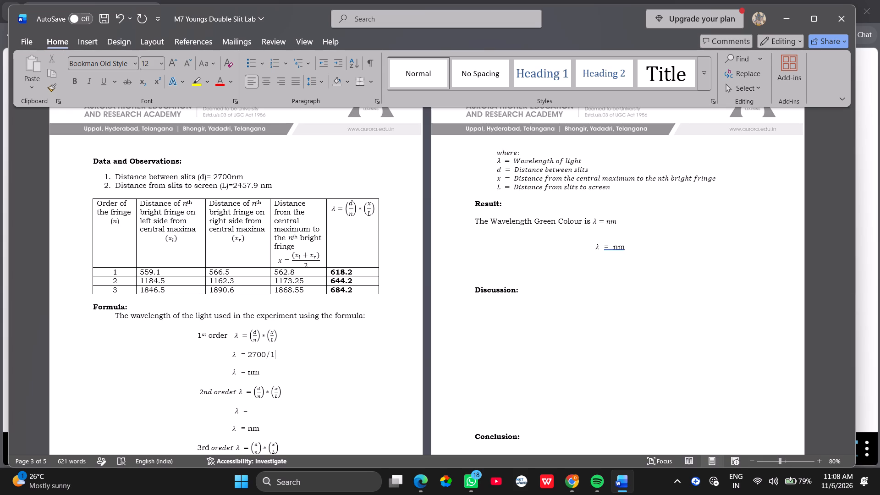
{"action": "key", "text": "shift+asterisk"}
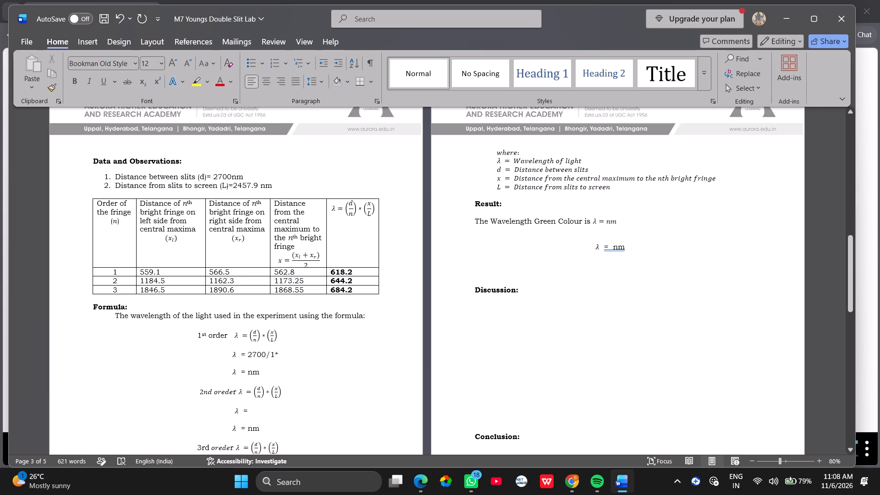
{"action": "type", "text": "562"}
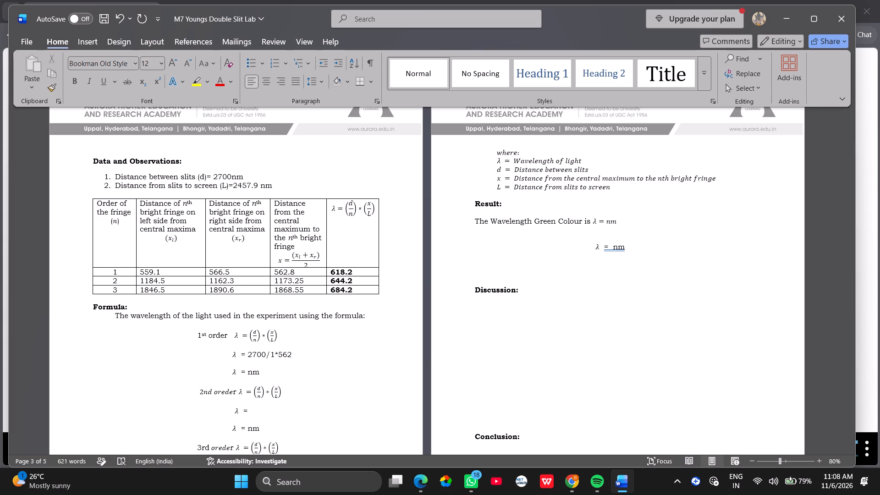
{"action": "type", "text": ".8"}
{"action": "key", "text": "slash"}
{"action": "type", "text": "2457"}
{"action": "type", "text": ".9"}
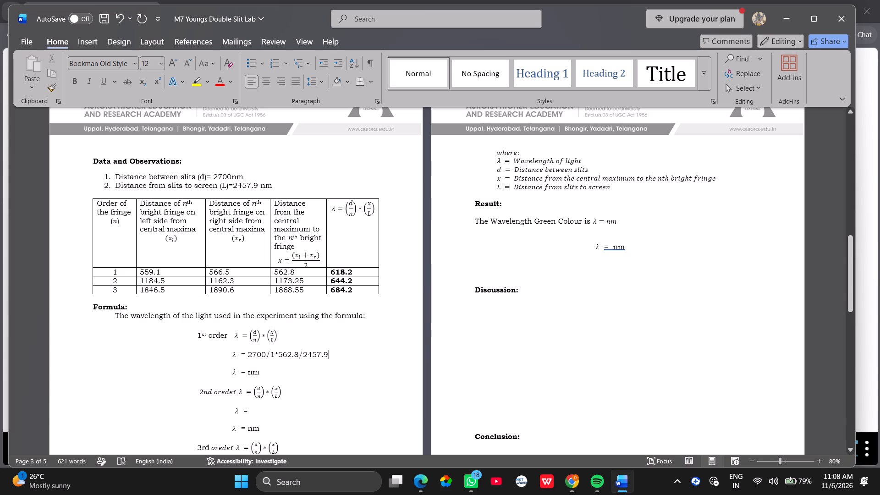
{"action": "type", "text": "618"}
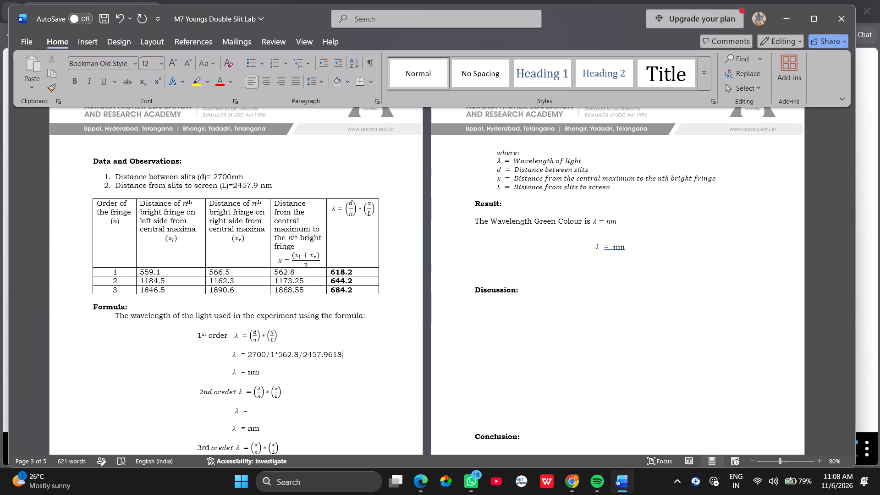
{"action": "key", "text": "BackSpace"}
{"action": "key", "text": "BackSpace"}
{"action": "key", "text": "BackSpace"}
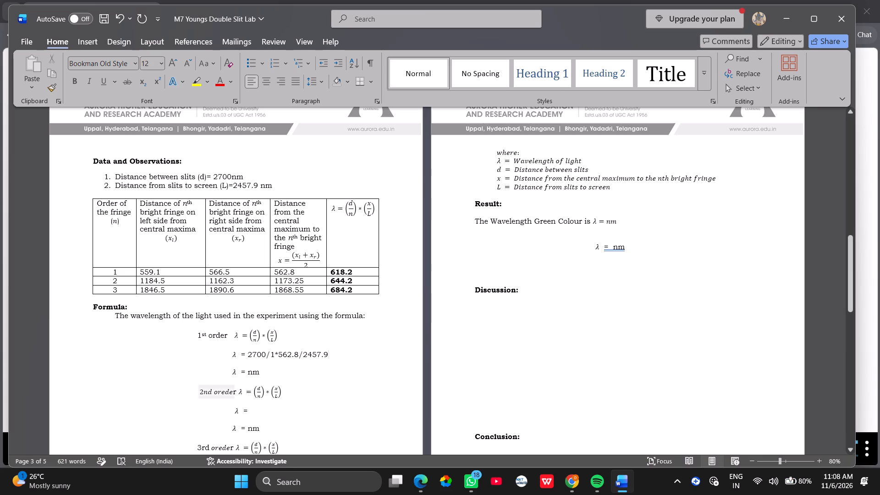
Enter 618.2 before nm in the 1st order wavelength result line.
{"action": "left_click", "coordinate": [247, 371]}
{"action": "type", "text": "618"}
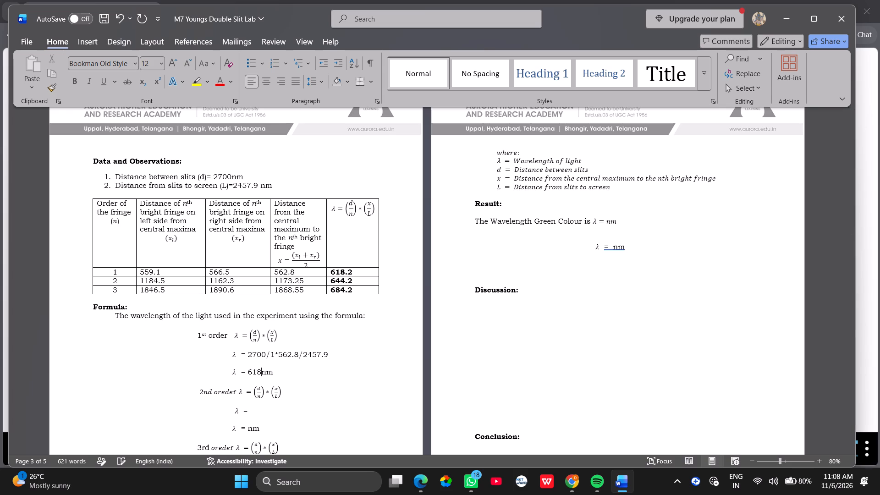
{"action": "type", "text": ".2"}
Fill in the 2nd order substitution line under Formula as λ = 2700/2*1173.25/2457.9.
{"action": "scroll", "coordinate": [258, 392], "scroll_direction": "down", "scroll_amount": 1}
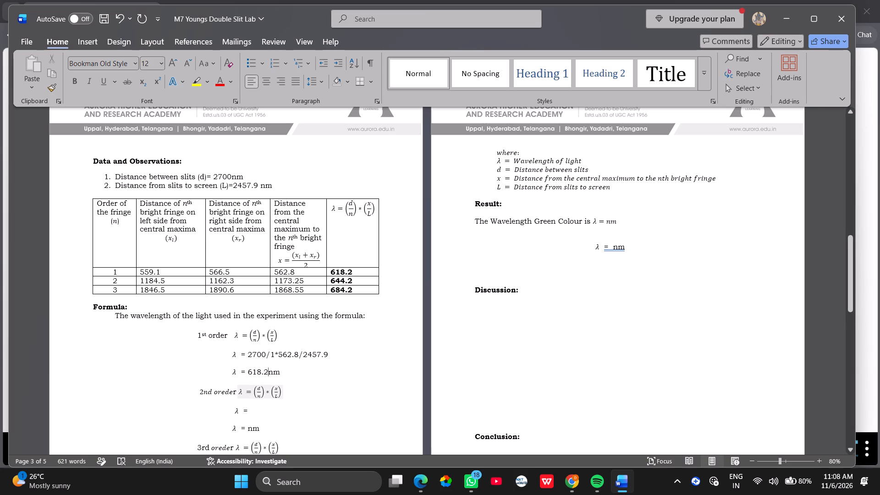
{"action": "scroll", "coordinate": [258, 392], "scroll_direction": "down", "scroll_amount": 1}
{"action": "left_click", "coordinate": [250, 357]}
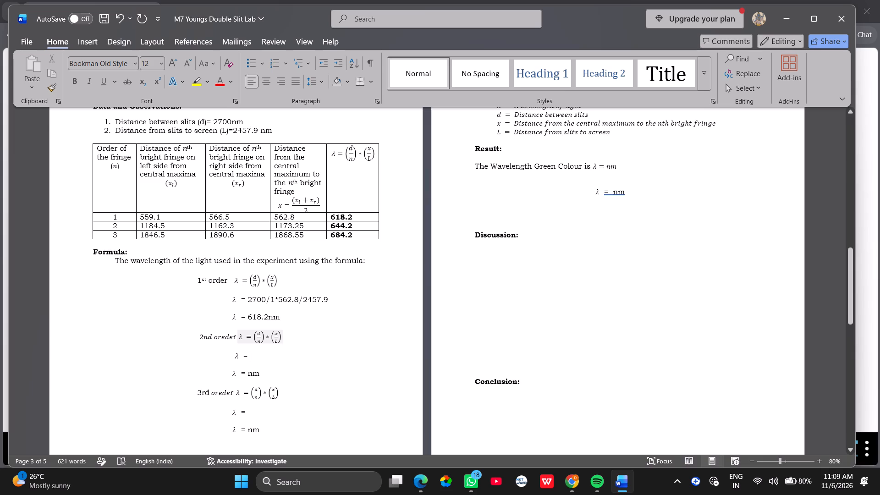
{"action": "type", "text": "2700"}
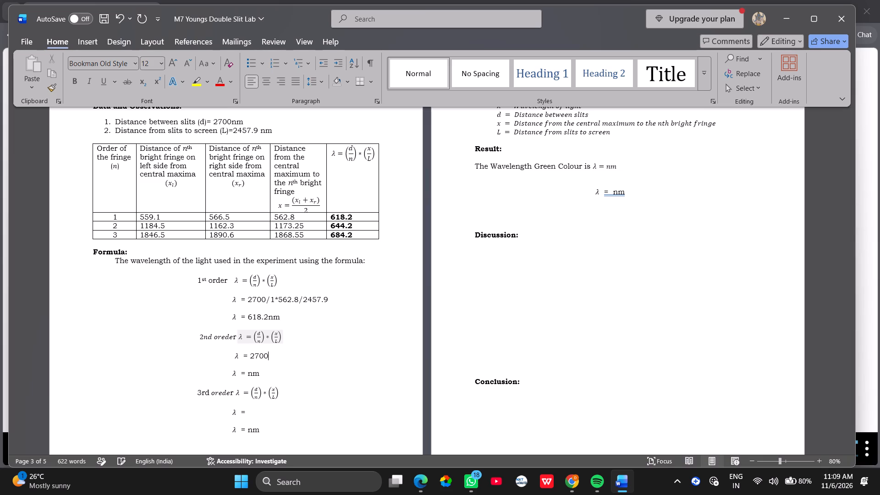
{"action": "key", "text": "slash"}
{"action": "key", "text": "2"}
{"action": "key", "text": "shift+asterisk"}
{"action": "type", "text": "1173."}
{"action": "type", "text": "25"}
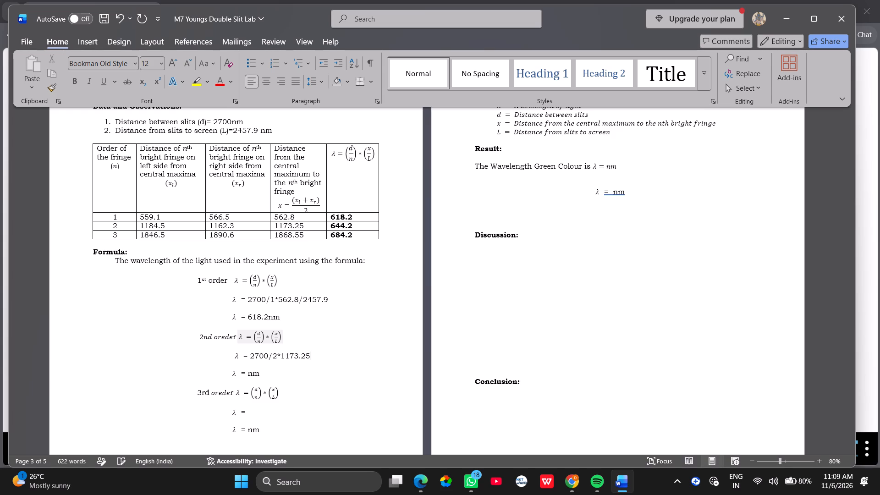
{"action": "key", "text": "slash"}
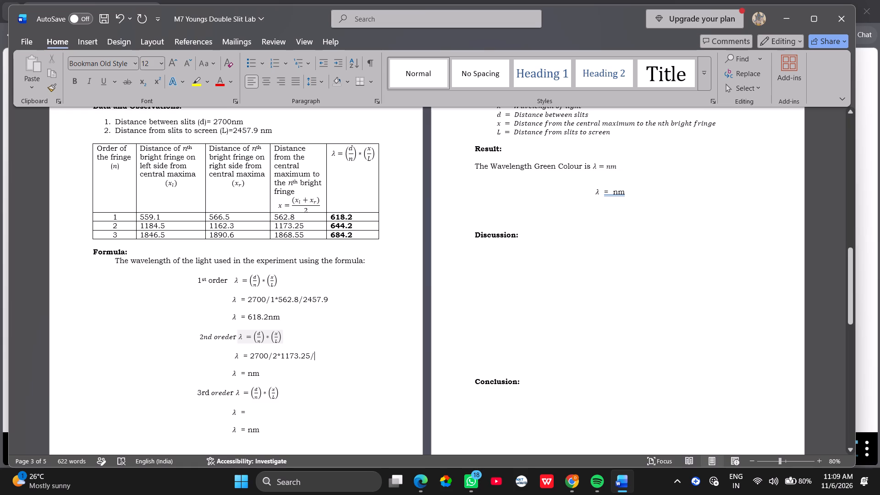
{"action": "type", "text": "2457"}
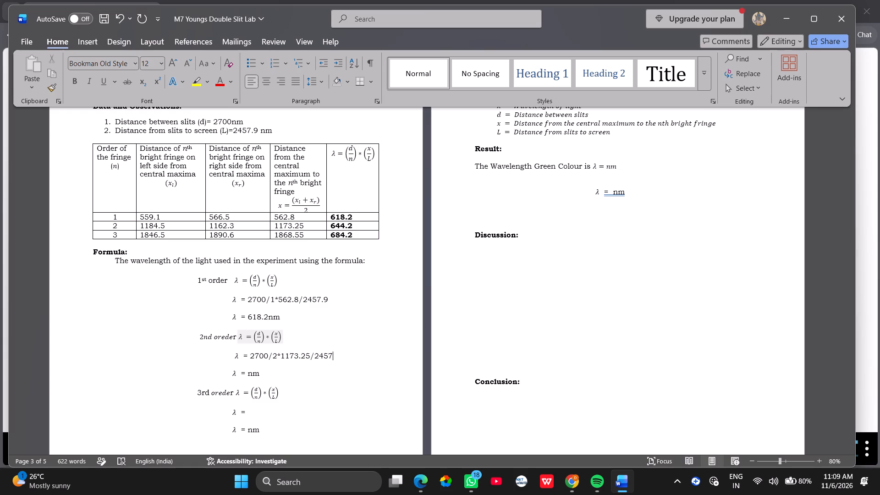
{"action": "key", "text": "period"}
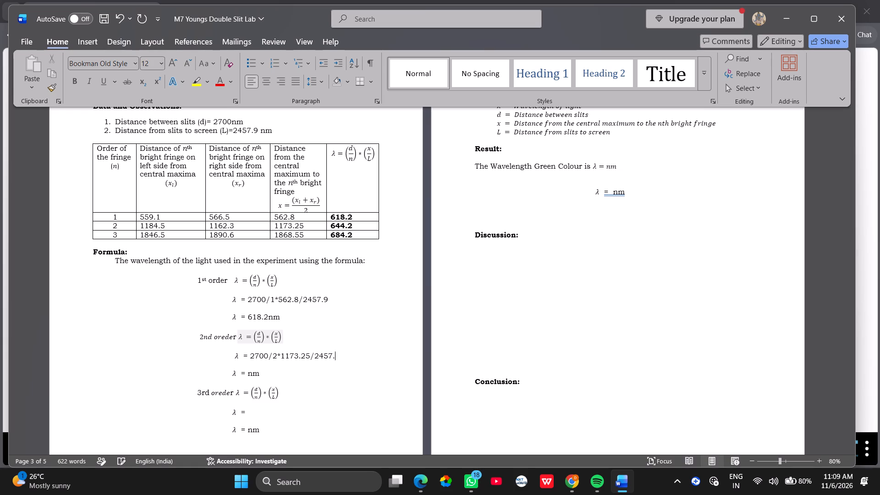
{"action": "key", "text": "9"}
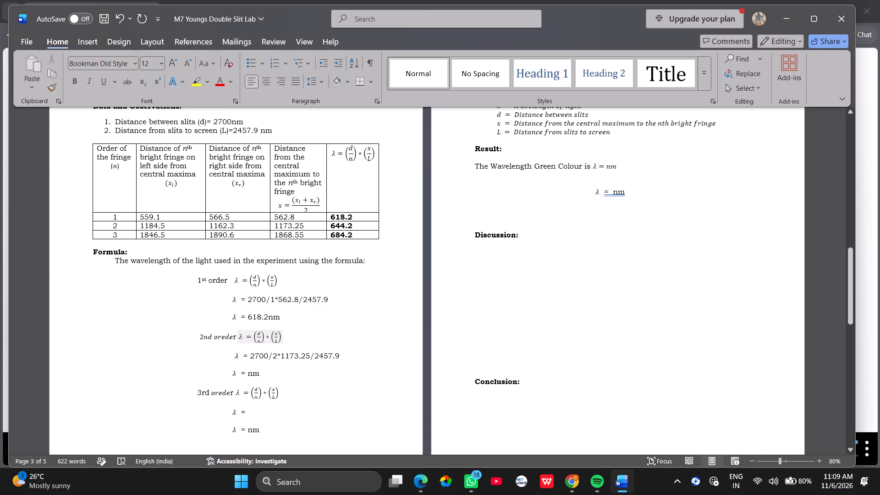
Enter 644.4 before nm in the 2nd order wavelength result line.
{"action": "left_click", "coordinate": [244, 374]}
{"action": "type", "text": "644.4"}
Correct the order 2 wavelength in the observations table to 644.4.
{"action": "scroll", "coordinate": [281, 397], "scroll_direction": "down", "scroll_amount": 1}
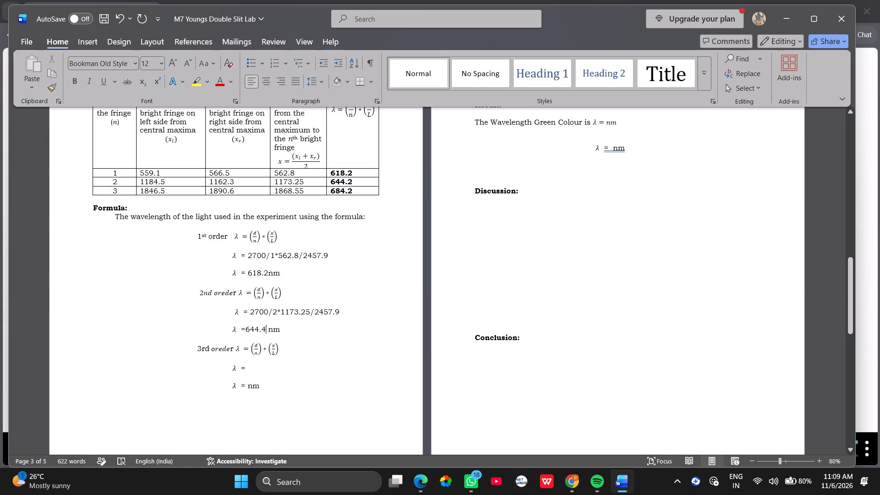
{"action": "left_click", "coordinate": [348, 181]}
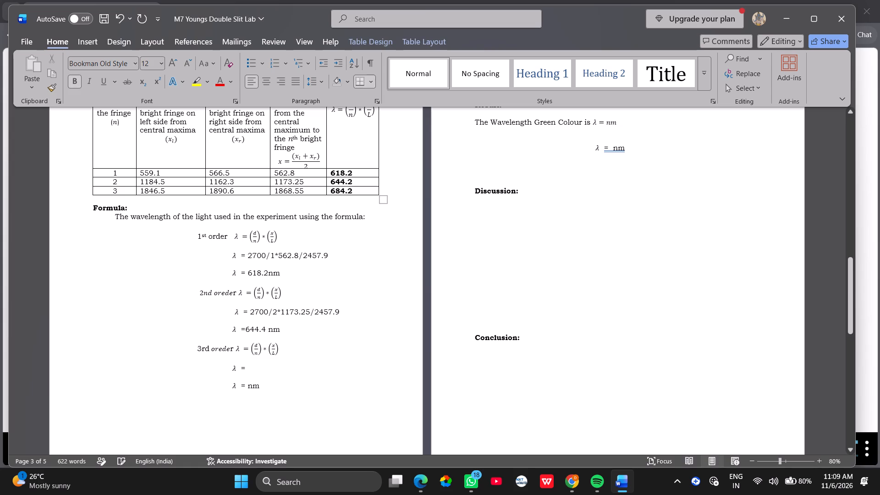
{"action": "left_click", "coordinate": [352, 181]}
{"action": "key", "text": "BackSpace"}
{"action": "key", "text": "4"}
Fill in the 3rd order substitution line under Formula as λ = 2700/3*1868.55/2457.9.
{"action": "left_click", "coordinate": [248, 367]}
{"action": "type", "text": "27400"}
{"action": "key", "text": "BackSpace"}
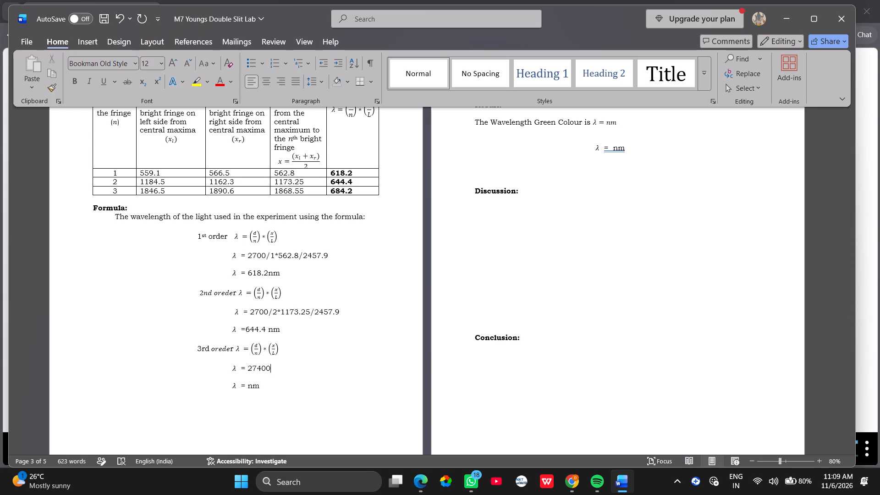
{"action": "key", "text": "BackSpace"}
{"action": "key", "text": "BackSpace"}
{"action": "type", "text": "00"}
{"action": "key", "text": "slash"}
{"action": "key", "text": "3"}
{"action": "key", "text": "shift+asterisk"}
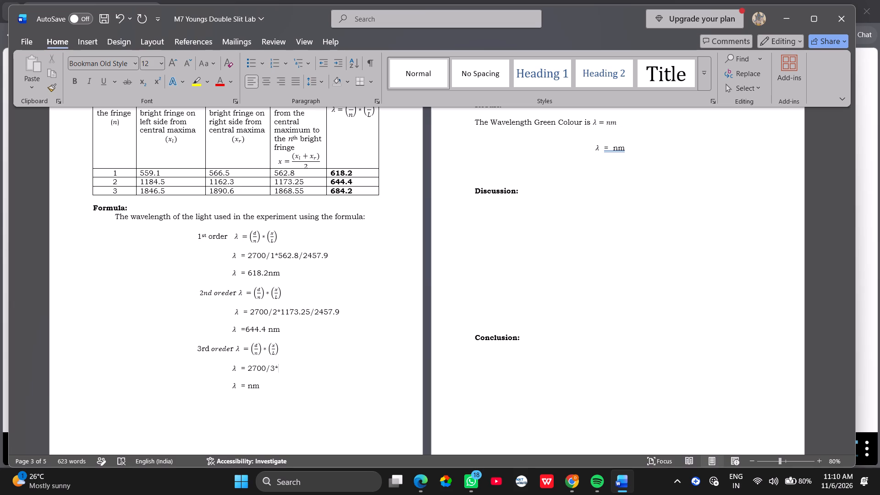
{"action": "type", "text": "18"}
{"action": "type", "text": "68"}
{"action": "key", "text": "Return"}
{"action": "type", "text": ".55"}
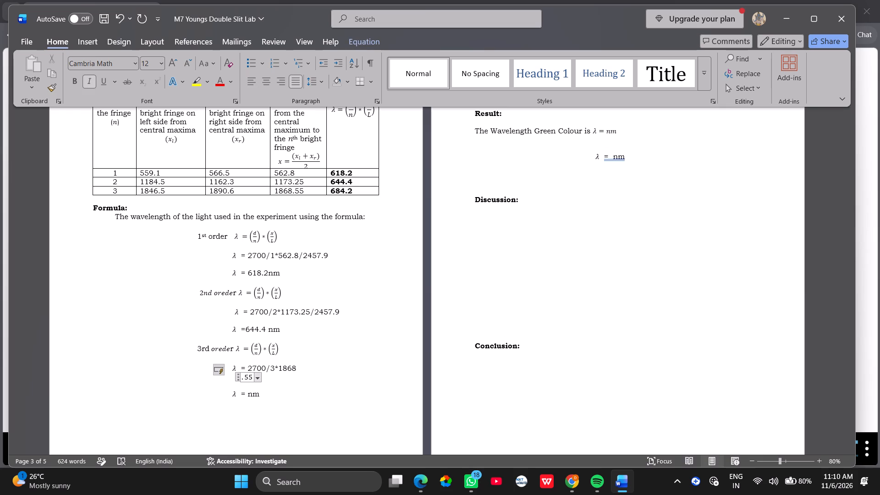
{"action": "key", "text": "BackSpace"}
{"action": "key", "text": "BackSpace"}
{"action": "key", "text": "BackSpace"}
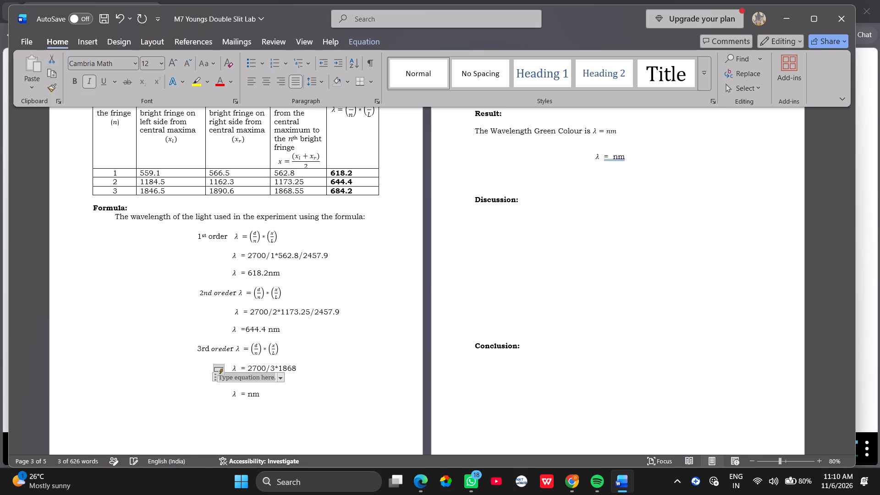
{"action": "left_click", "coordinate": [296, 364]}
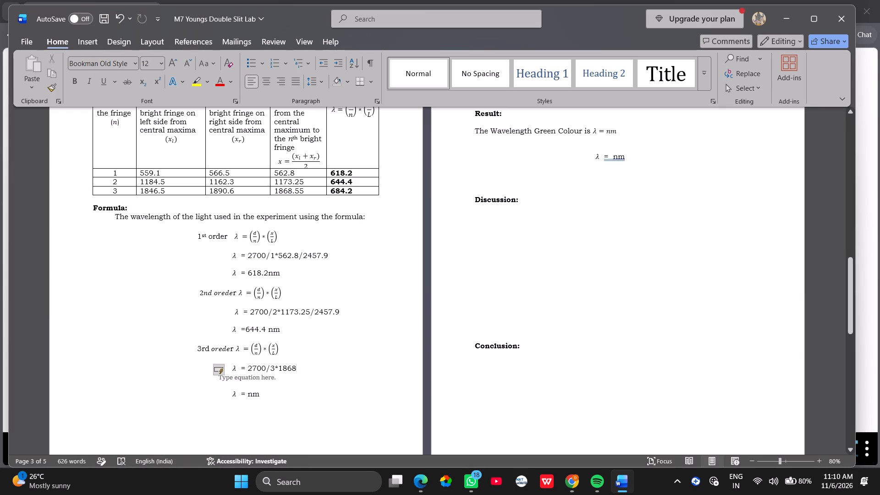
{"action": "key", "text": "period"}
{"action": "type", "text": "55"}
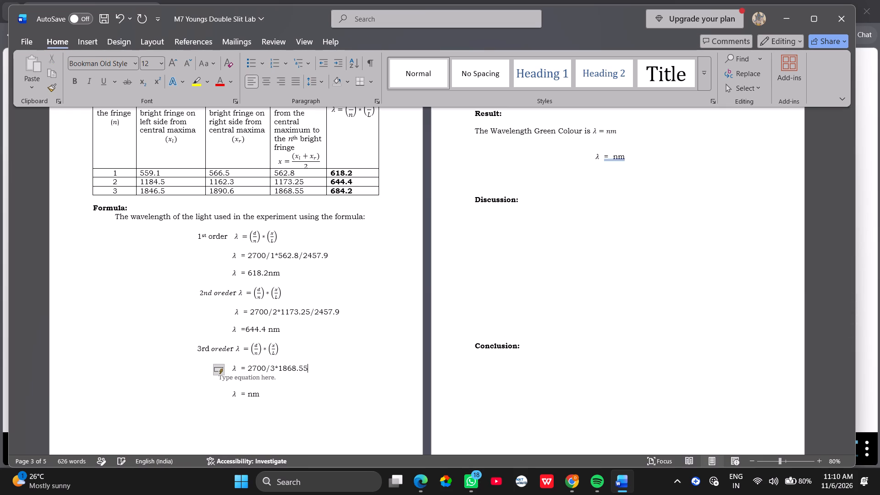
{"action": "key", "text": "slash"}
{"action": "type", "text": "2457"}
{"action": "type", "text": ".9"}
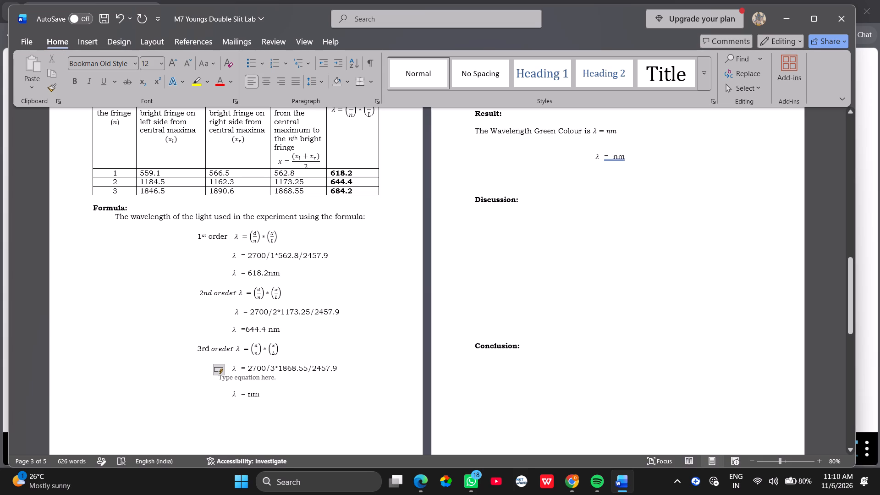
Enter 684.2 before nm in the 3rd order wavelength result line.
{"action": "left_click", "coordinate": [247, 392]}
{"action": "type", "text": "684."}
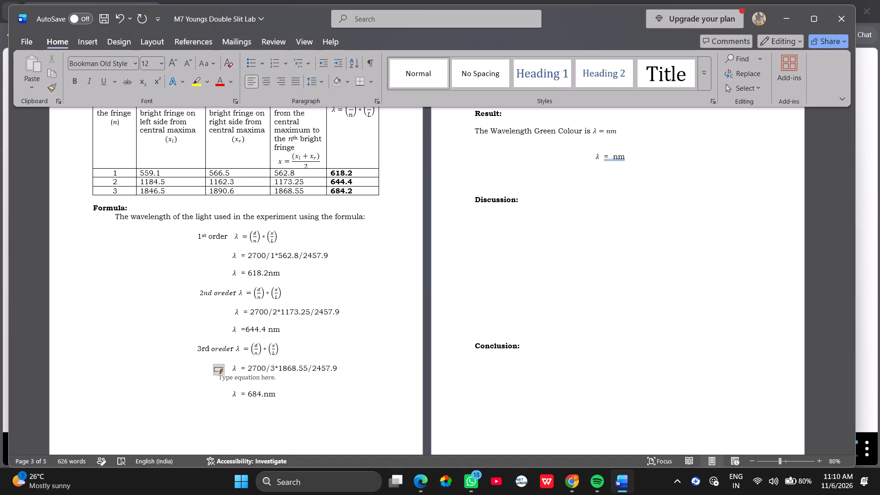
{"action": "key", "text": "2"}
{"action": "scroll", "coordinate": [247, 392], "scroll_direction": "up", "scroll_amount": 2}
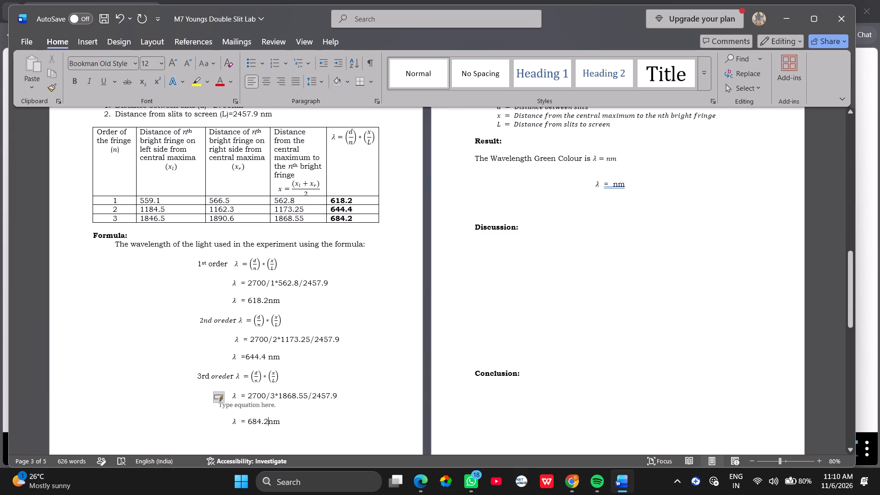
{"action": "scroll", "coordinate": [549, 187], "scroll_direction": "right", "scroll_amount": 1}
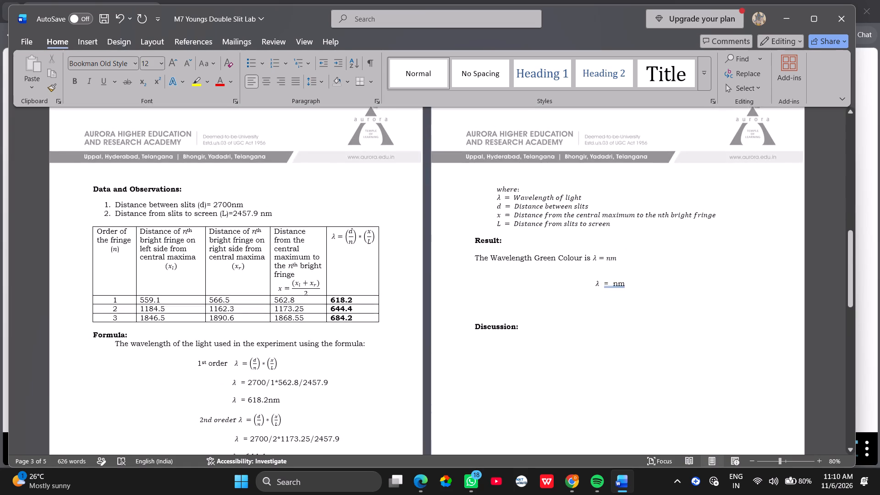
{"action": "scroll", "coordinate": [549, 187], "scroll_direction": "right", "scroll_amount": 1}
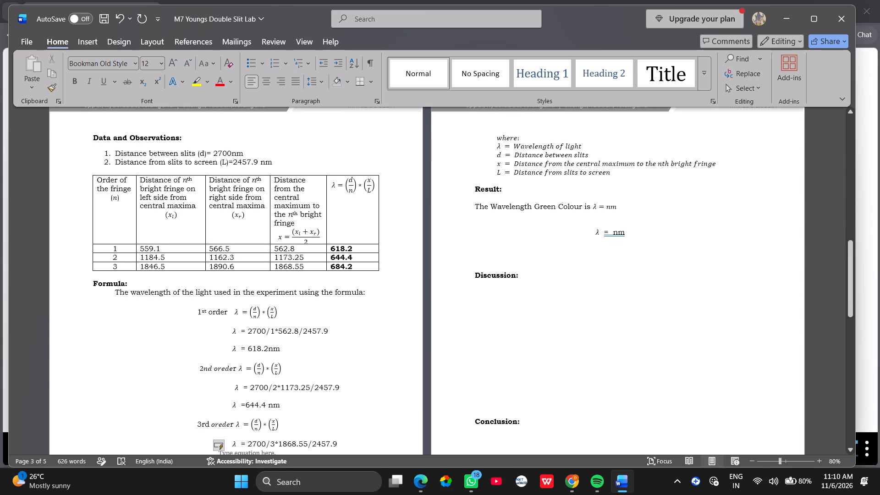
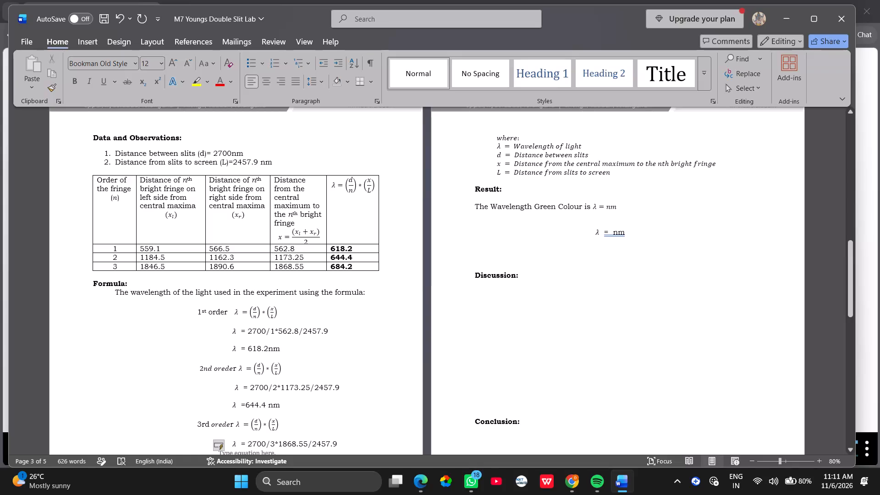
Add spaces around the asterisk in the 1st order substitution line, between 2700/1 and 562.8.
{"action": "left_click", "coordinate": [273, 329]}
{"action": "key", "text": "space"}
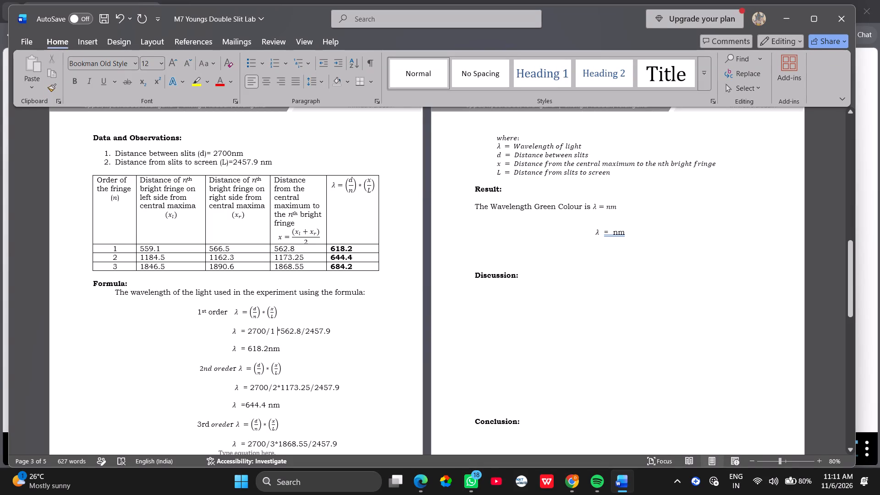
{"action": "left_click", "coordinate": [280, 328]}
{"action": "key", "text": "space"}
{"action": "key", "text": "space"}
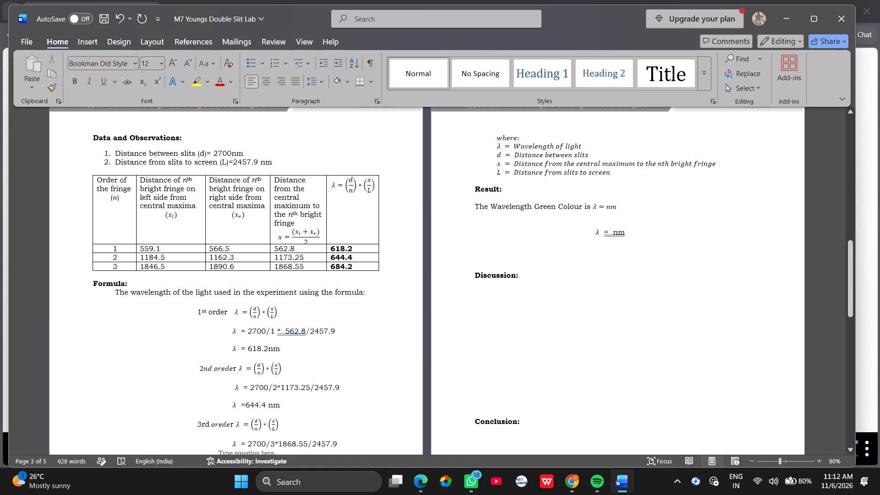
Add spaces around the asterisk in the 2nd order substitution line, between 2700/2 and 1173.25.
{"action": "left_click", "coordinate": [276, 386]}
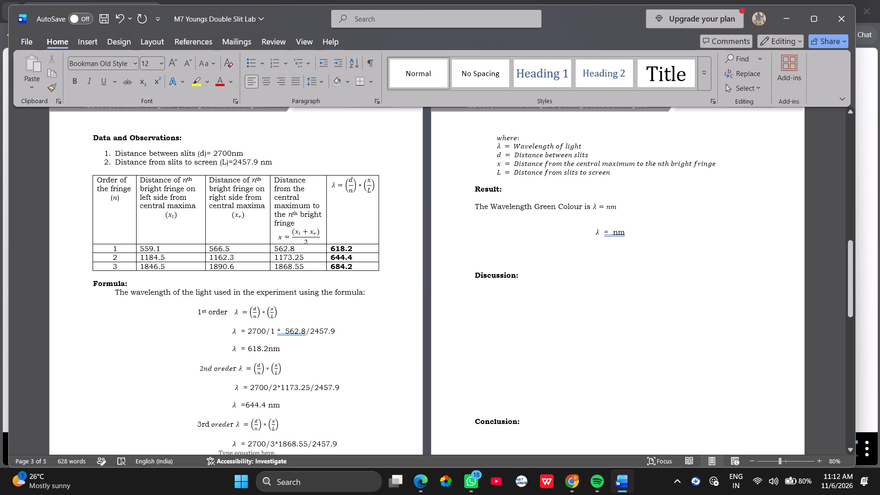
{"action": "left_click", "coordinate": [276, 386]}
{"action": "key", "text": "space"}
{"action": "key", "text": "space"}
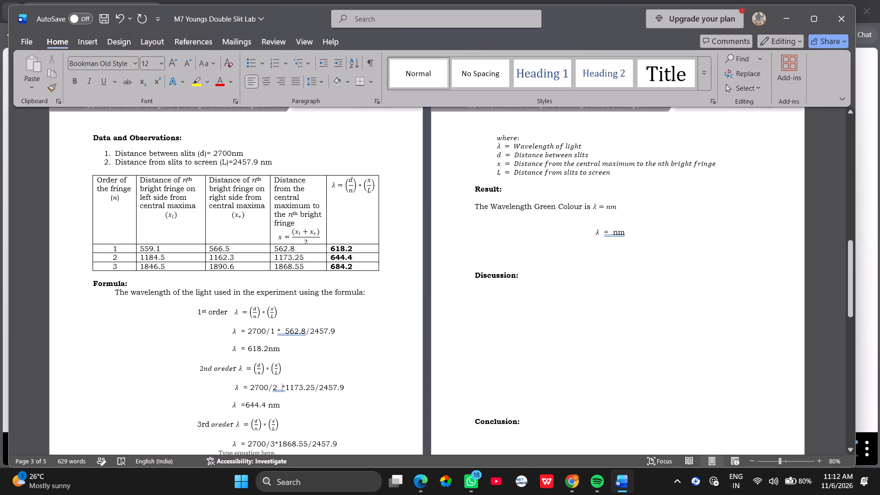
{"action": "left_click", "coordinate": [285, 385]}
{"action": "key", "text": "space"}
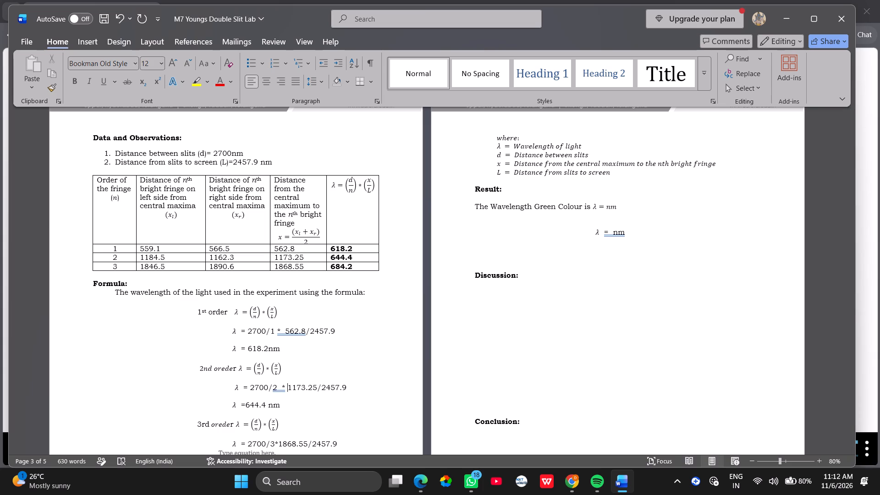
Enclose 2700/2 in parentheses in the 2nd order substitution line under Formula.
{"action": "scroll", "coordinate": [265, 423], "scroll_direction": "down", "scroll_amount": 1}
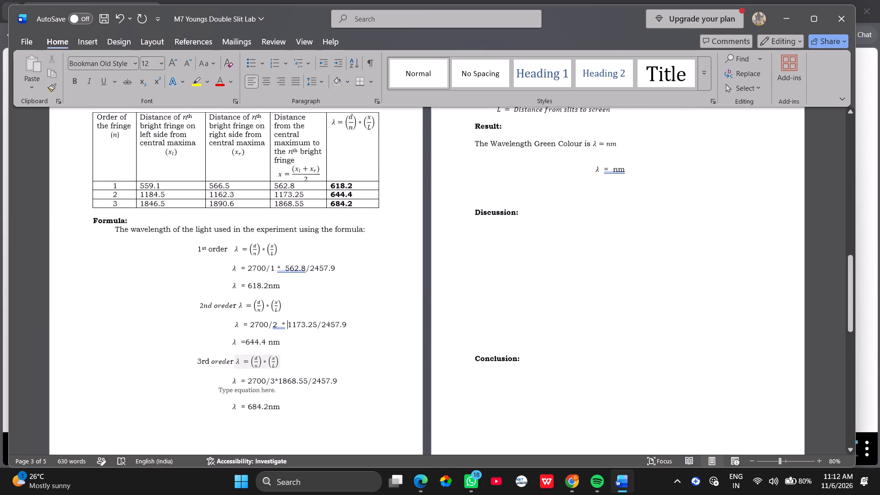
{"action": "scroll", "coordinate": [265, 423], "scroll_direction": "down", "scroll_amount": 1}
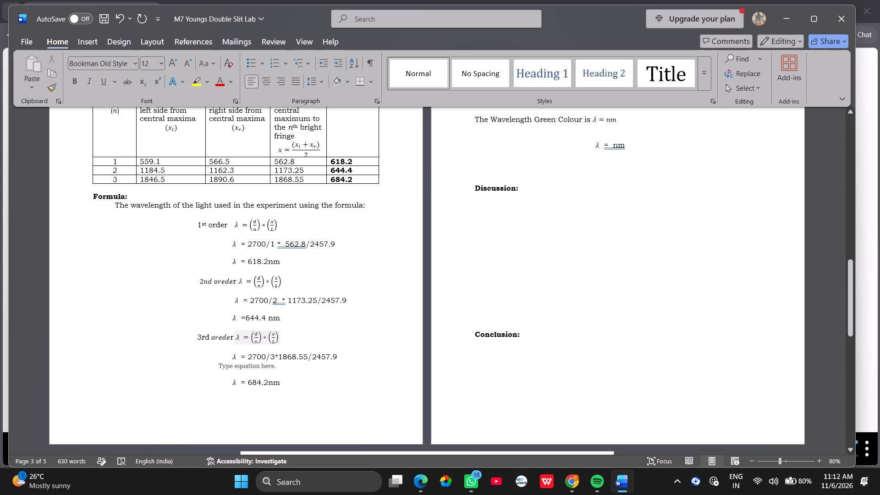
{"action": "left_click", "coordinate": [273, 355]}
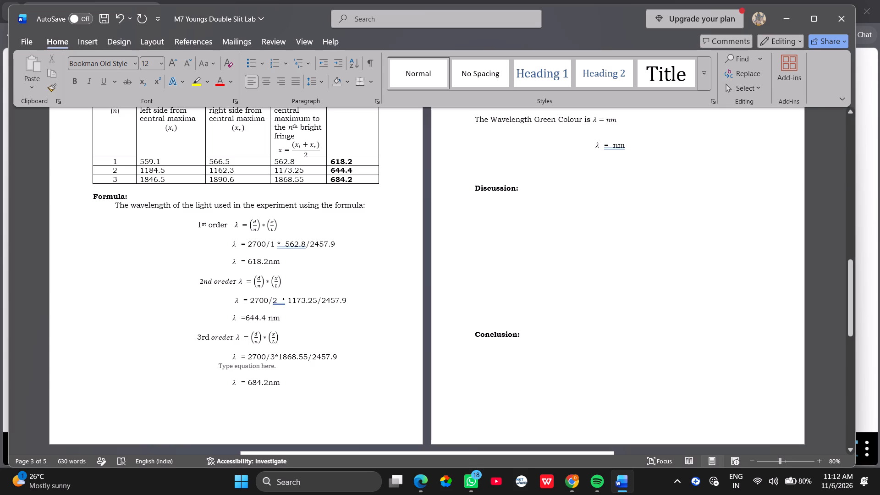
{"action": "left_click", "coordinate": [247, 299]}
{"action": "key", "text": "ctrl+9"}
{"action": "key", "text": "shift+parenleft"}
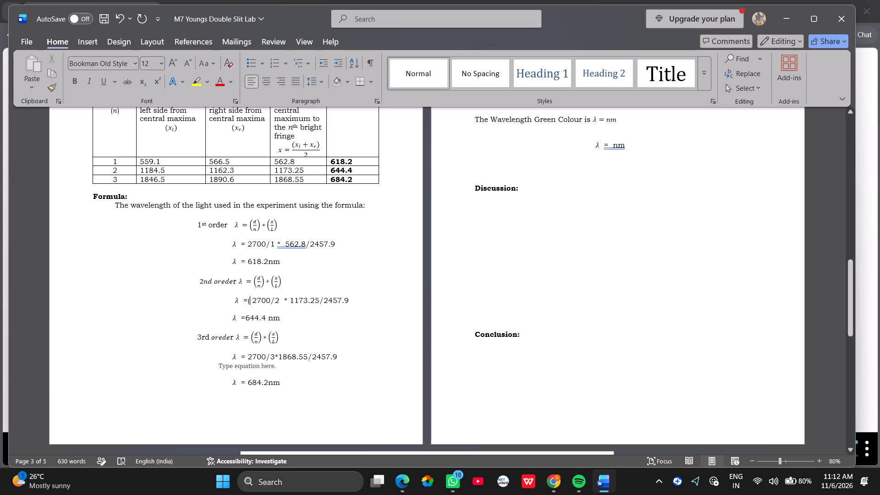
{"action": "left_click", "coordinate": [279, 299]}
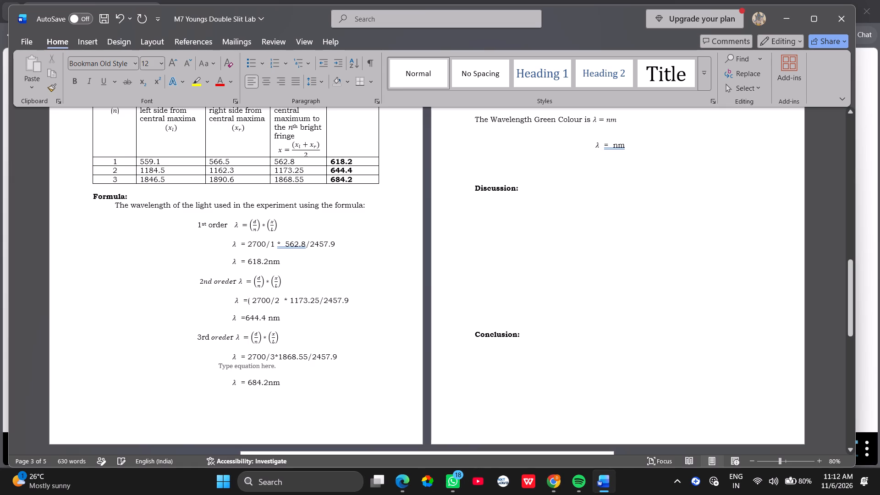
{"action": "key", "text": "shift+parenright"}
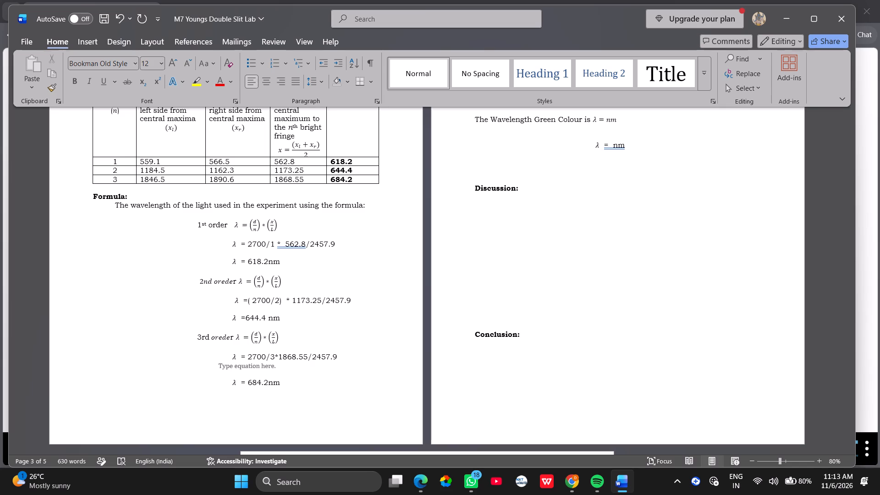
{"action": "left_click", "coordinate": [291, 301]}
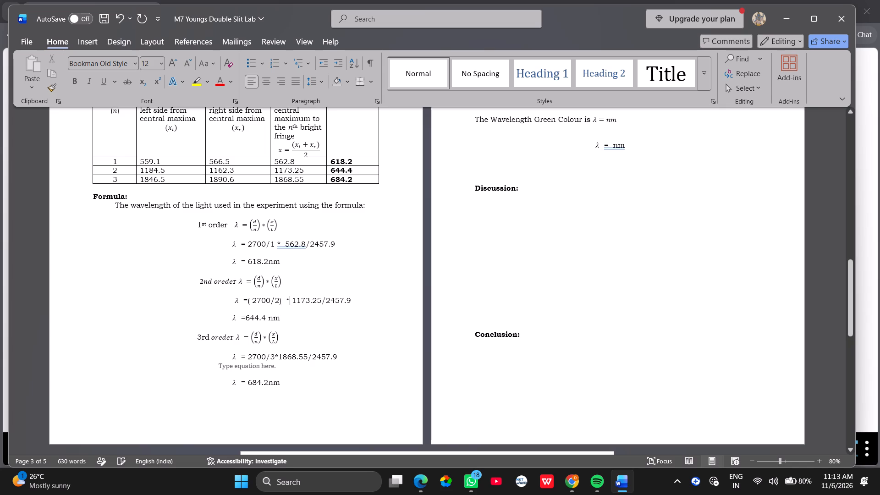
Enter (618.2+644.4+684.2)/3 before nm in the green colour wavelength equation under Result.
{"action": "left_click", "coordinate": [601, 117]}
{"action": "left_click", "coordinate": [605, 121]}
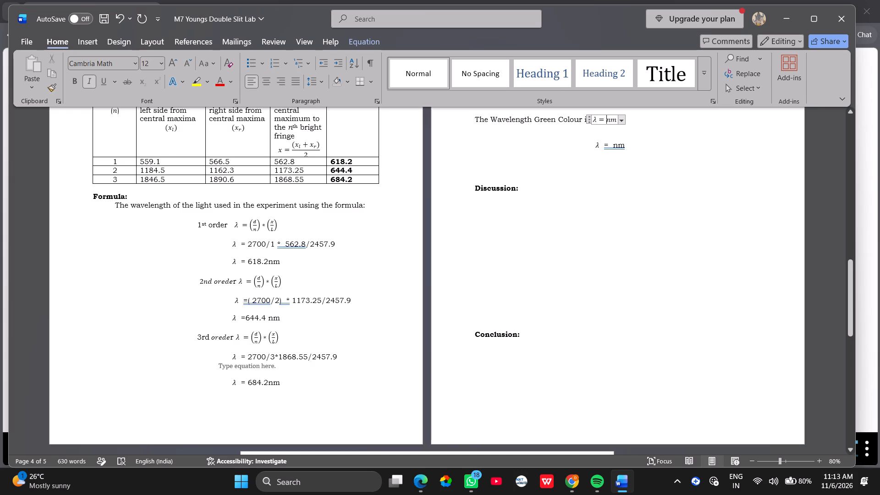
{"action": "key", "text": "shift+parenleft"}
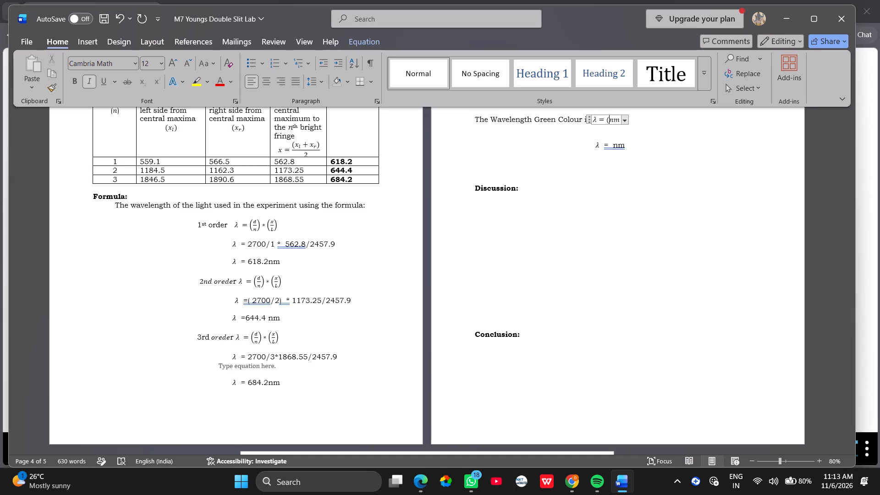
{"action": "type", "text": "618"}
{"action": "type", "text": ".2"}
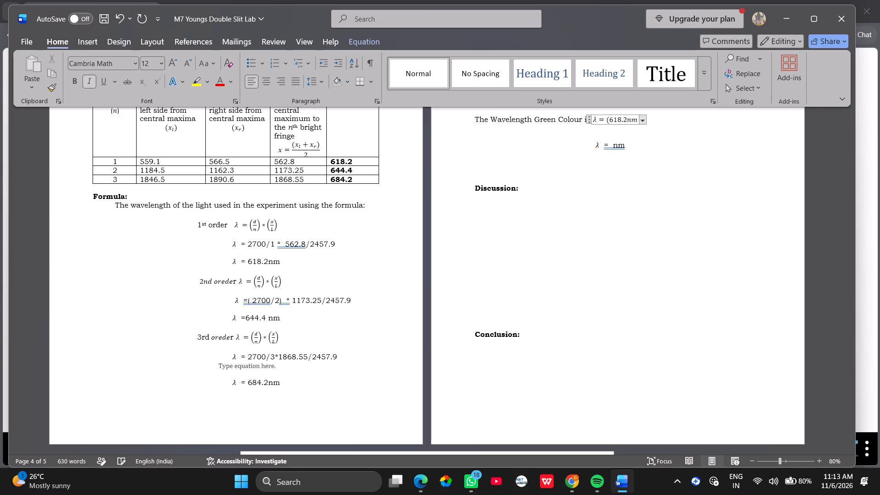
{"action": "key", "text": "shift+plus"}
{"action": "type", "text": "644"}
{"action": "type", "text": ".4"}
{"action": "key", "text": "shift+plus"}
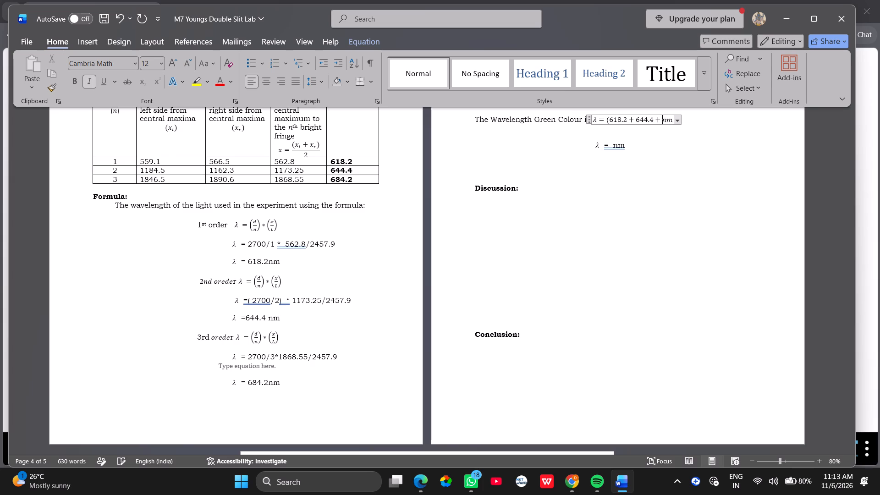
{"action": "type", "text": "684."}
{"action": "key", "text": "2"}
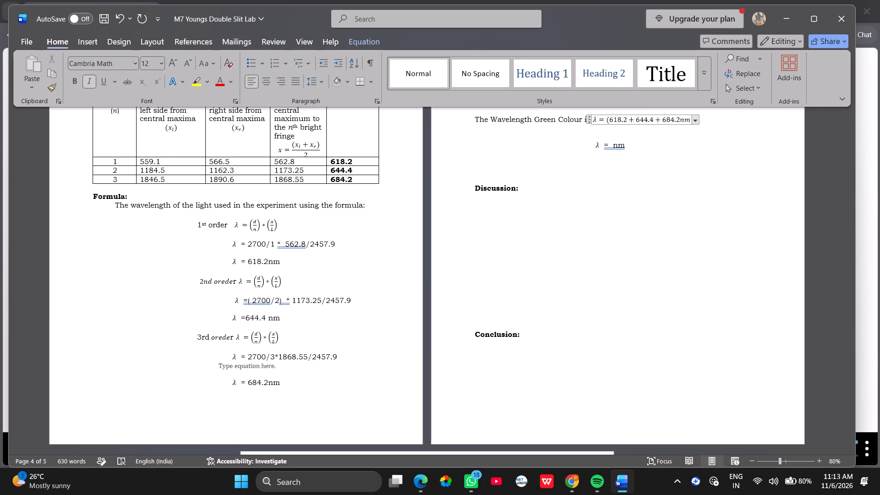
{"action": "key", "text": "shift+parenright"}
{"action": "type", "text": "/3"}
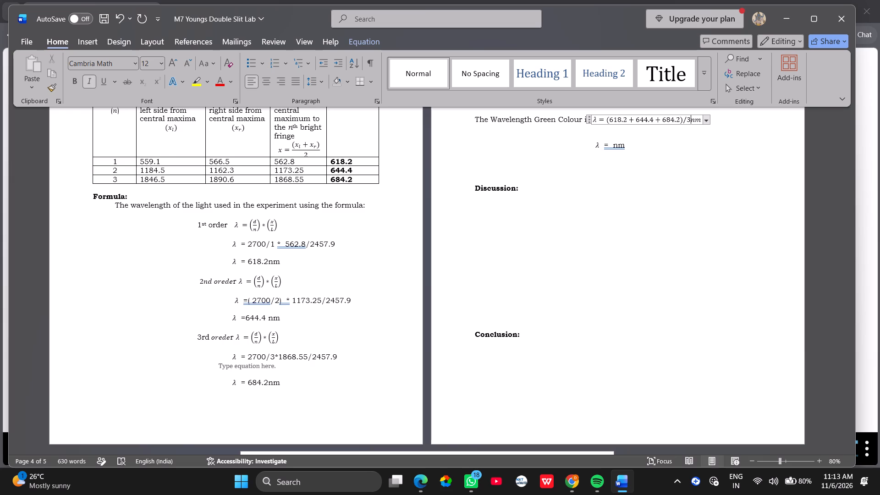
Place the insertion point after the equals sign in the separate λ = nm line under Result.
{"action": "left_click", "coordinate": [606, 146]}
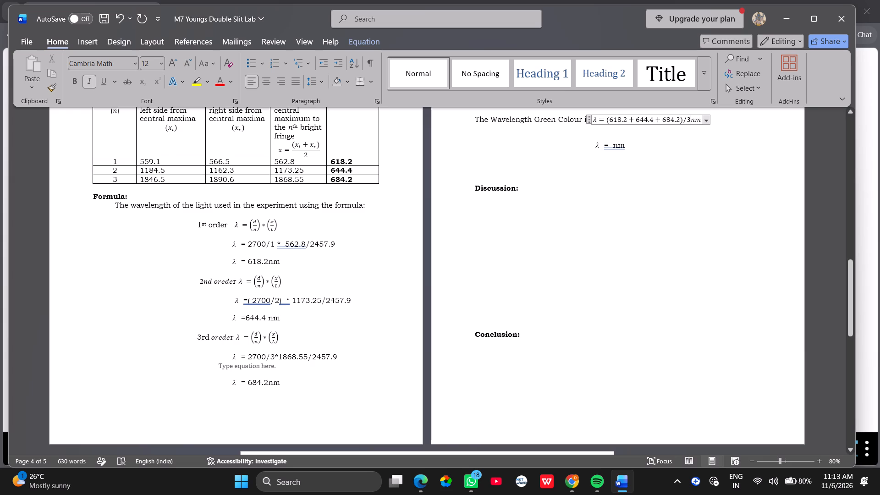
{"action": "left_click", "coordinate": [606, 144]}
{"action": "left_click", "coordinate": [609, 144]}
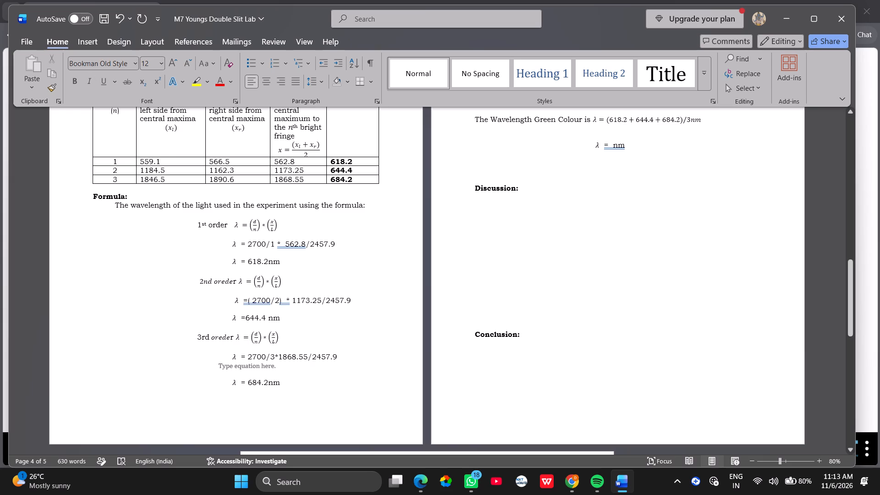
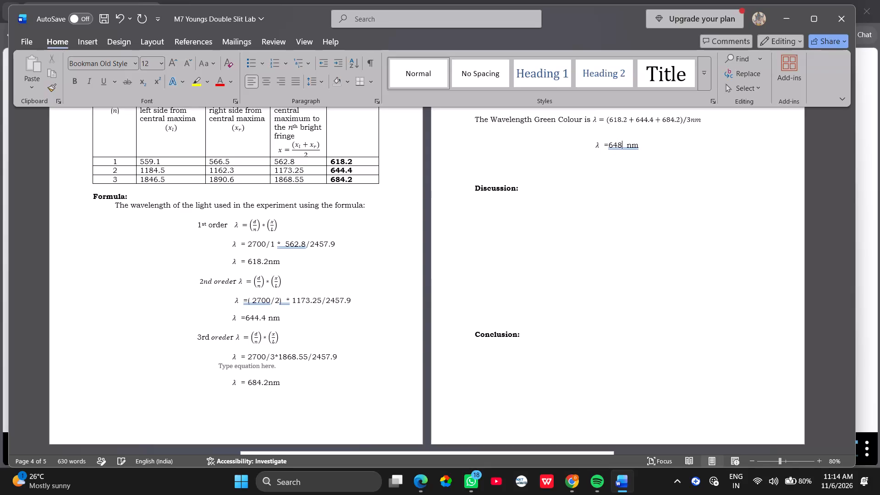
Complete the averaged green wavelength in the separate λ = nm line under Result so it reads 648.93.
{"action": "key", "text": "period"}
{"action": "type", "text": "93"}
Place the insertion point on the blank line beneath the Discussion heading.
{"action": "left_click", "coordinate": [510, 213]}
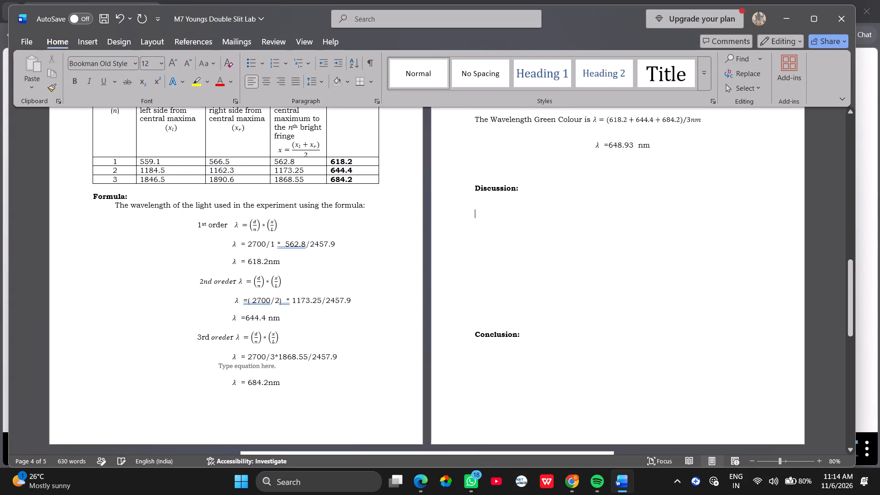
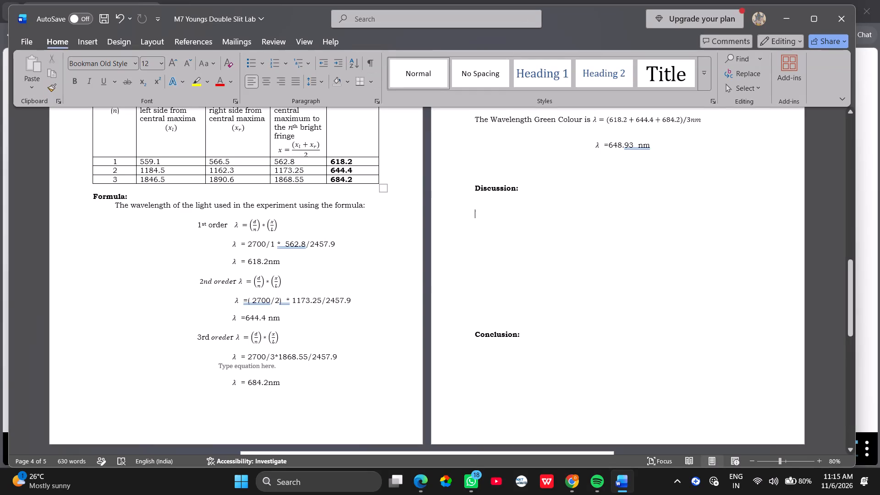
Add parentheses around both fractions in the 1st order calculation so it reads (2700/1) * (562.8/2457.9).
{"action": "left_click", "coordinate": [246, 244]}
{"action": "key", "text": "shift+parenleft"}
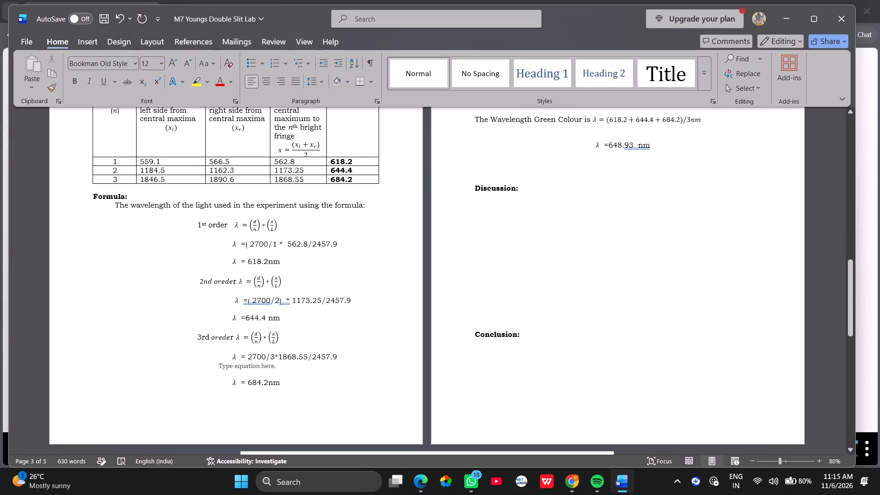
{"action": "left_click", "coordinate": [276, 242]}
{"action": "key", "text": "shift+parenright"}
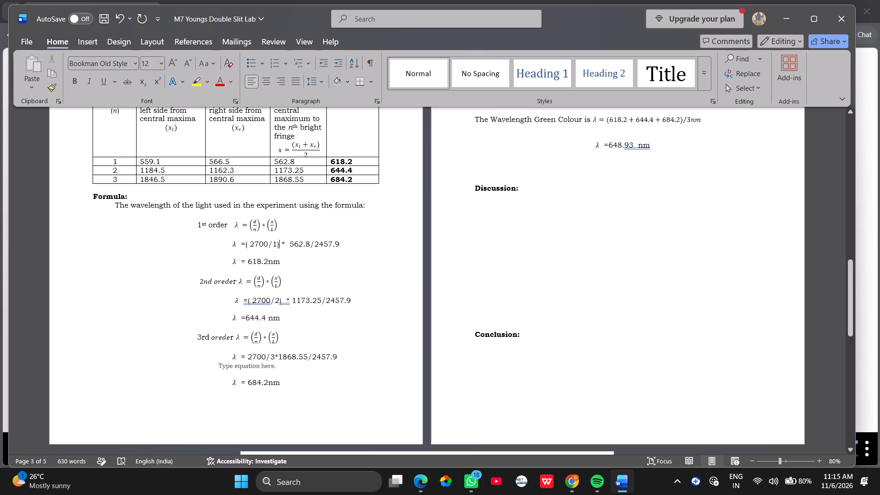
{"action": "left_click", "coordinate": [288, 242]}
{"action": "key", "text": "shift+parenleft"}
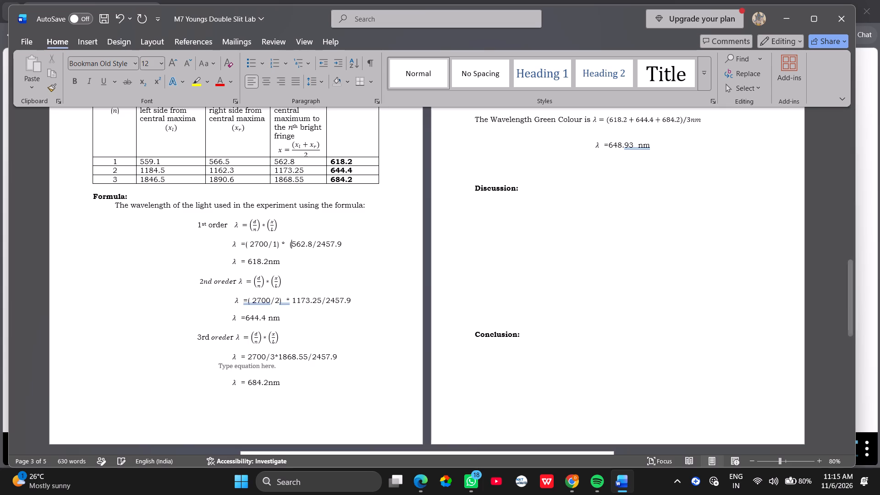
{"action": "left_click", "coordinate": [344, 244]}
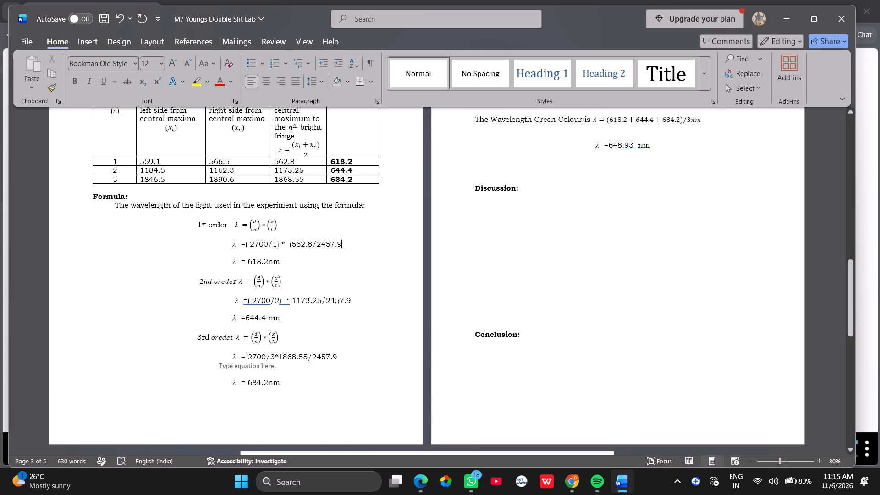
{"action": "key", "text": "shift+parenright"}
Enclose the second fraction of the 2nd order calculation in parentheses, giving (1173.25/2457.9).
{"action": "left_click", "coordinate": [291, 299]}
{"action": "key", "text": "shift+parenleft"}
{"action": "left_click", "coordinate": [353, 300]}
{"action": "key", "text": "shift+parenright"}
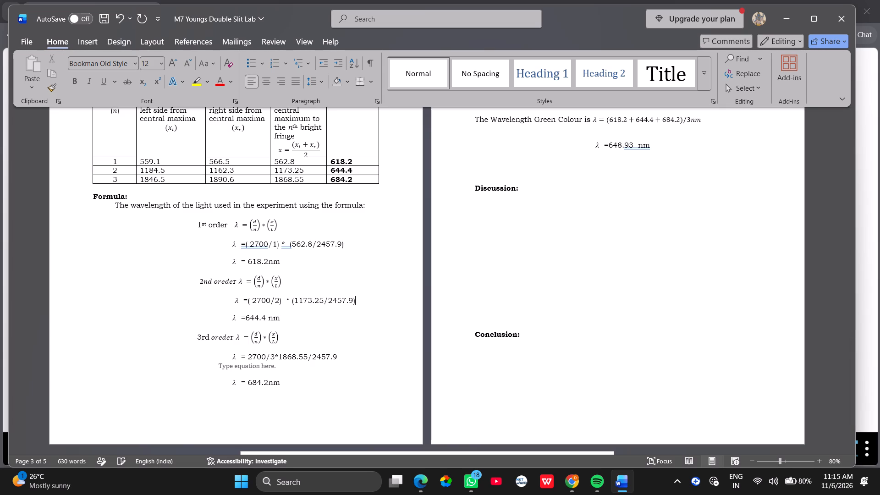
Add parentheses around both fractions in the 3rd order calculation so it reads (2700/3)*(1868.55/2457.9).
{"action": "left_click", "coordinate": [247, 356]}
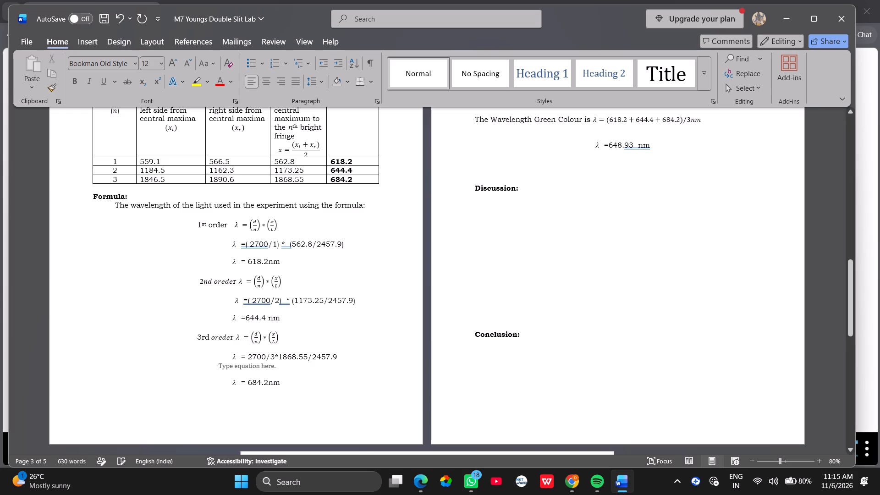
{"action": "key", "text": "shift+parenleft"}
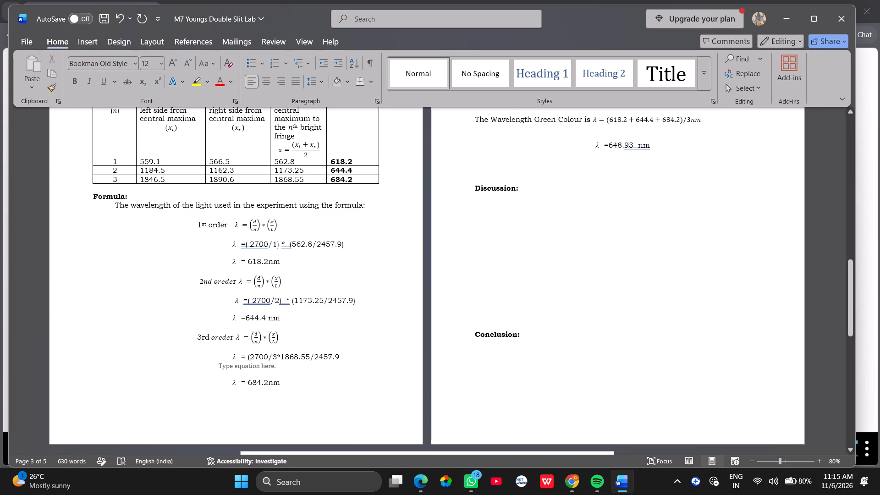
{"action": "left_click", "coordinate": [276, 356]}
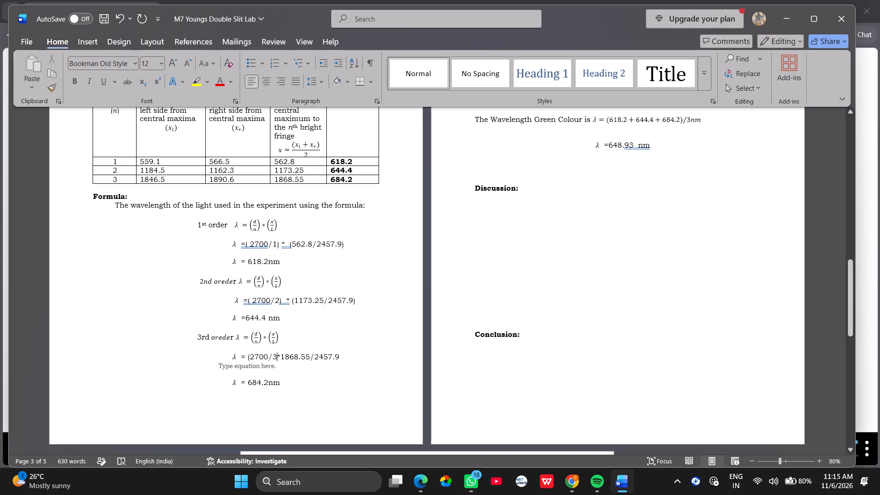
{"action": "key", "text": "shift+parenright"}
{"action": "left_click", "coordinate": [282, 357]}
{"action": "key", "text": "shift+parenleft"}
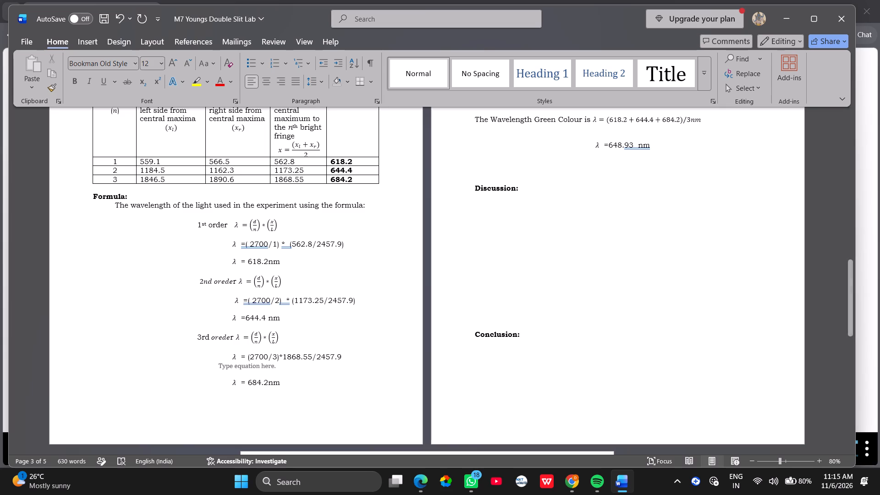
{"action": "left_click", "coordinate": [346, 356]}
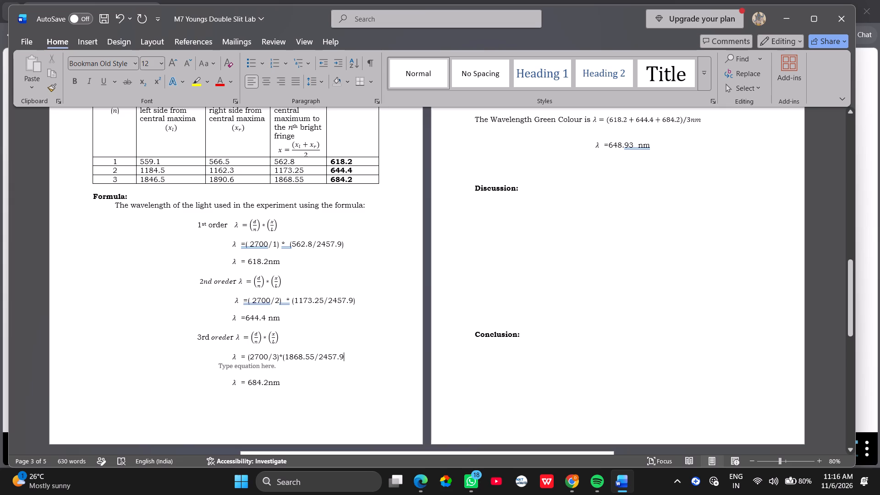
{"action": "left_click", "coordinate": [345, 355]}
{"action": "key", "text": "shift+parenright"}
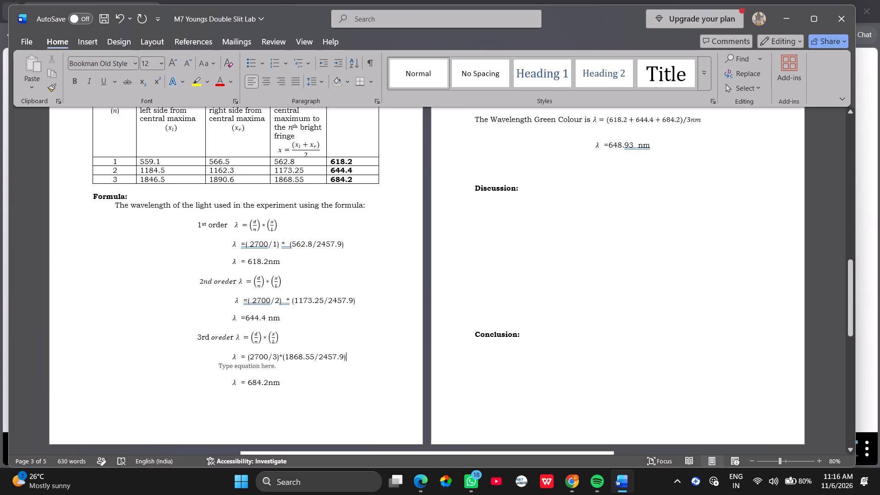
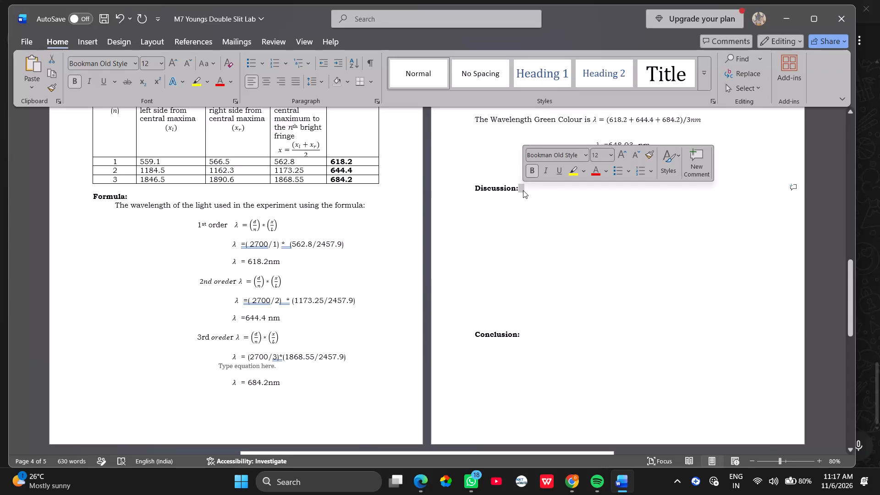
Place the text cursor at the end of the Discussion heading, directly after its colon.
{"action": "left_click", "coordinate": [514, 205]}
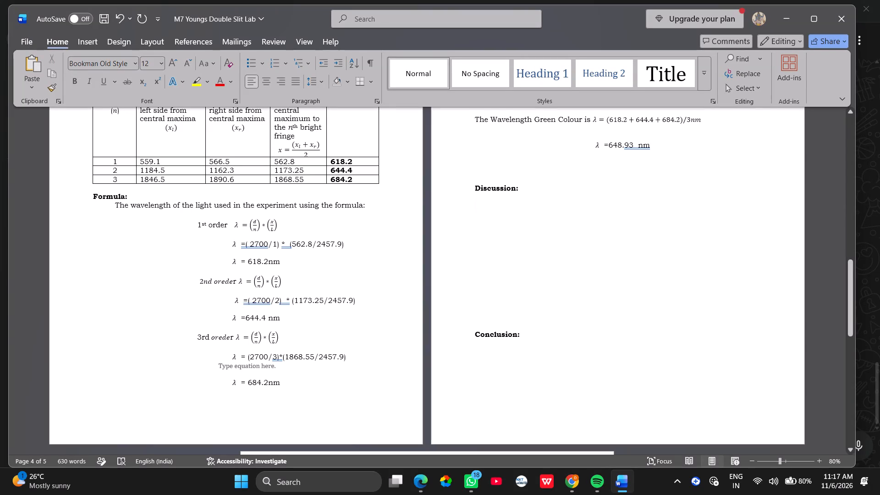
{"action": "left_click", "coordinate": [509, 204]}
{"action": "left_click", "coordinate": [516, 200]}
{"action": "key", "text": "Right"}
{"action": "key", "text": "Right"}
{"action": "key", "text": "Up"}
{"action": "key", "text": "Up"}
{"action": "key", "text": "Up"}
{"action": "key", "text": "Right"}
{"action": "key", "text": "Right"}
{"action": "key", "text": "Right"}
{"action": "key", "text": "Right"}
{"action": "key", "text": "Right"}
{"action": "key", "text": "Right"}
{"action": "key", "text": "Right"}
{"action": "key", "text": "Right"}
{"action": "key", "text": "Right"}
{"action": "key", "text": "Right"}
{"action": "key", "text": "Right"}
{"action": "key", "text": "Right"}
{"action": "key", "text": "Right"}
{"action": "key", "text": "Right"}
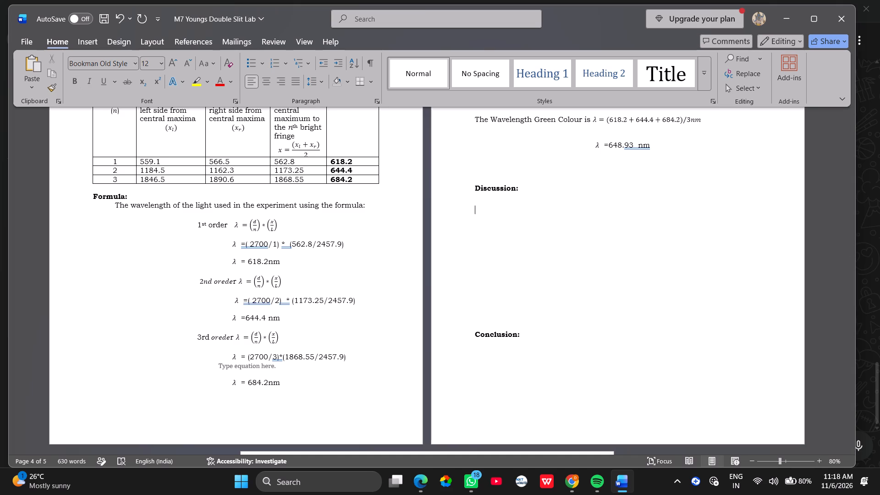
{"action": "key", "text": "Up"}
{"action": "key", "text": "Up"}
{"action": "key", "text": "Up"}
{"action": "key", "text": "Right"}
{"action": "key", "text": "Right"}
{"action": "key", "text": "Right"}
{"action": "key", "text": "Right"}
{"action": "key", "text": "Right"}
{"action": "key", "text": "Right"}
{"action": "key", "text": "Right"}
{"action": "key", "text": "Right"}
{"action": "key", "text": "Right"}
{"action": "key", "text": "Right"}
{"action": "key", "text": "Right"}
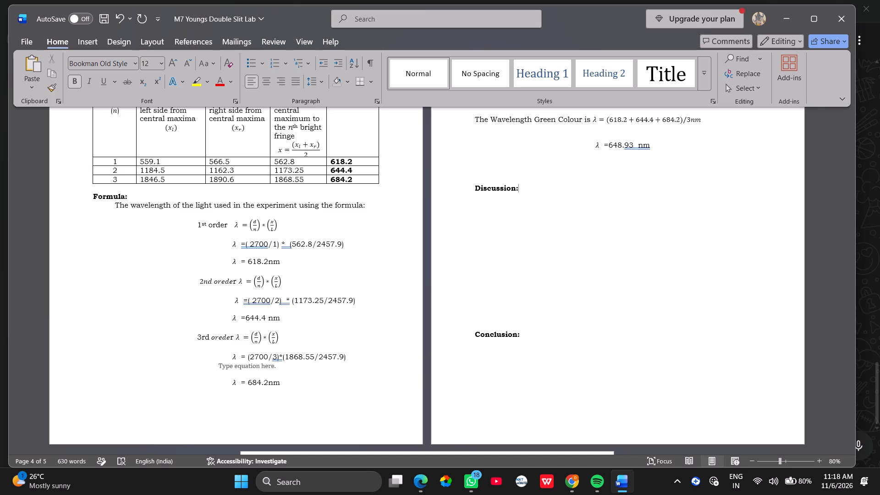
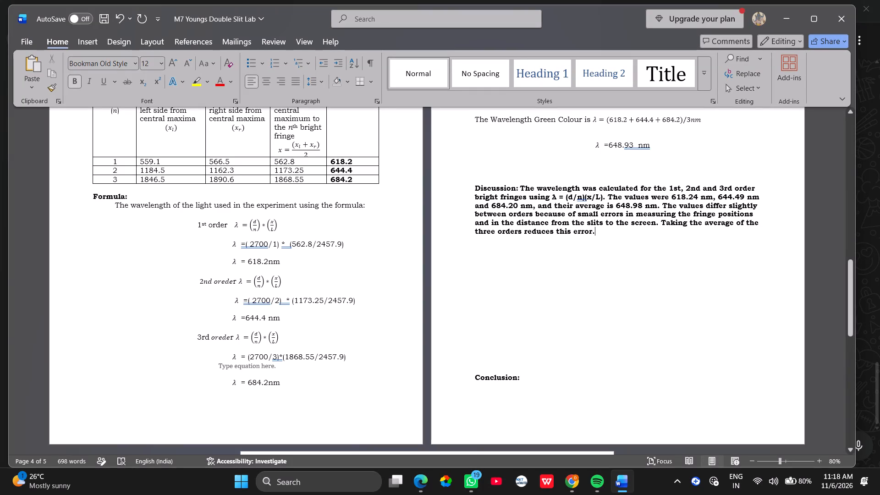
Place the text cursor at the end of the Conclusion heading, directly after its colon.
{"action": "scroll", "coordinate": [526, 335], "scroll_direction": "down", "scroll_amount": 1}
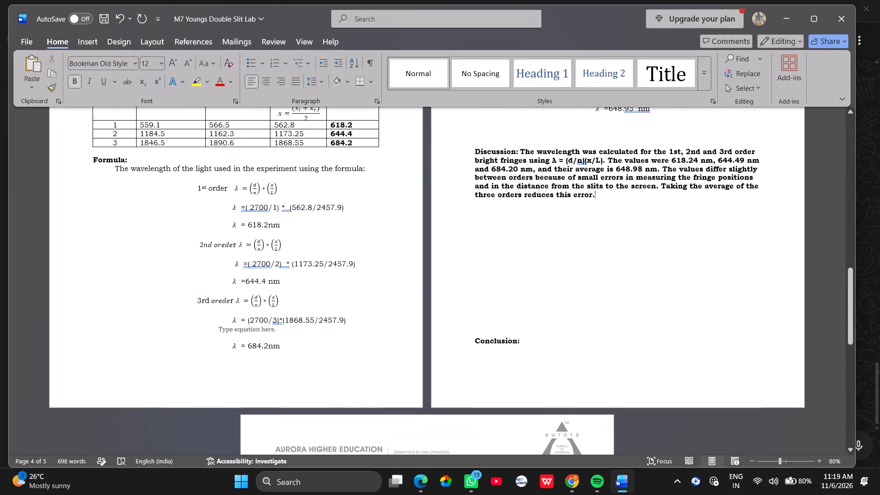
{"action": "left_click", "coordinate": [524, 342]}
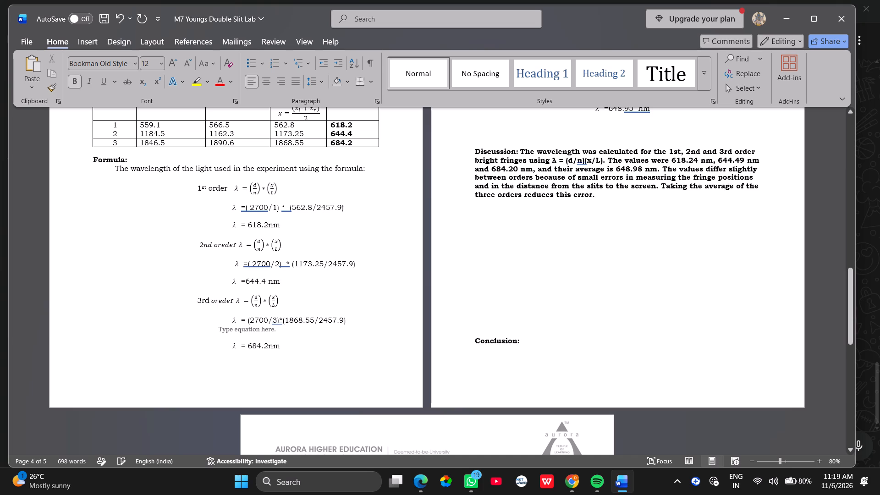
{"action": "scroll", "coordinate": [618, 199], "scroll_direction": "up", "scroll_amount": 1}
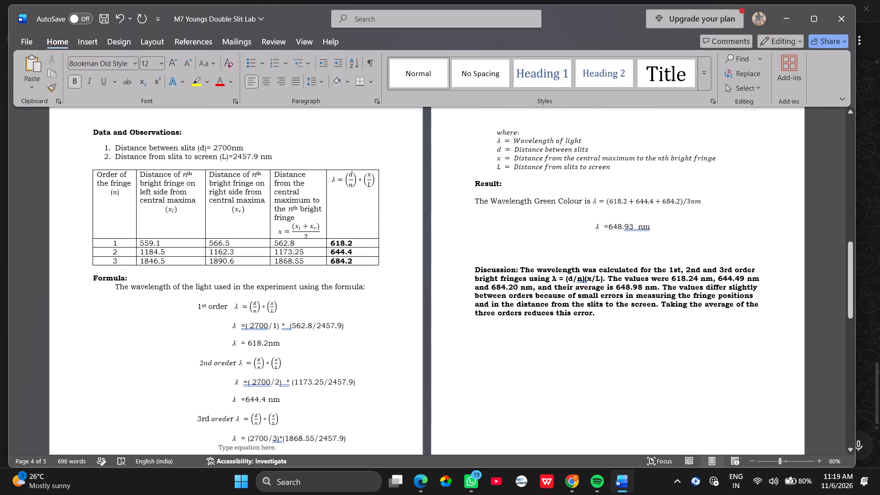
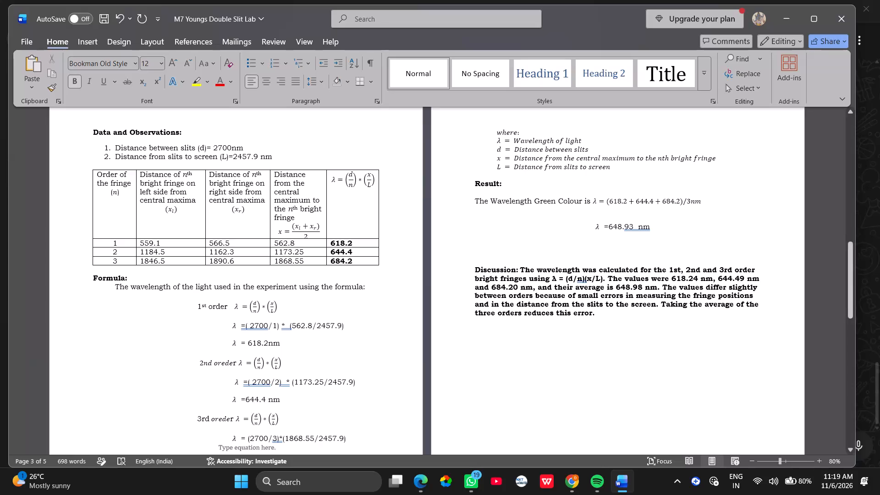
Add extra spacing between the Discussion heading's colon and the start of its paragraph.
{"action": "scroll", "coordinate": [602, 324], "scroll_direction": "down", "scroll_amount": 1}
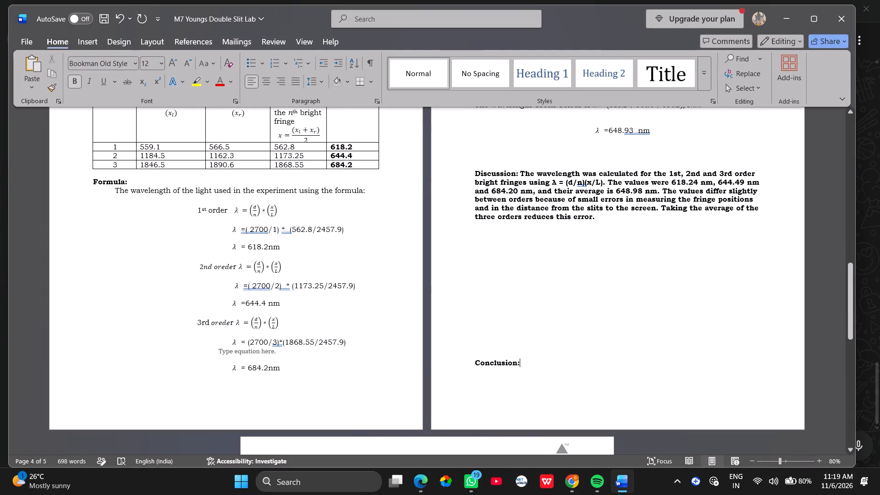
{"action": "left_click", "coordinate": [519, 170]}
{"action": "key", "text": "space"}
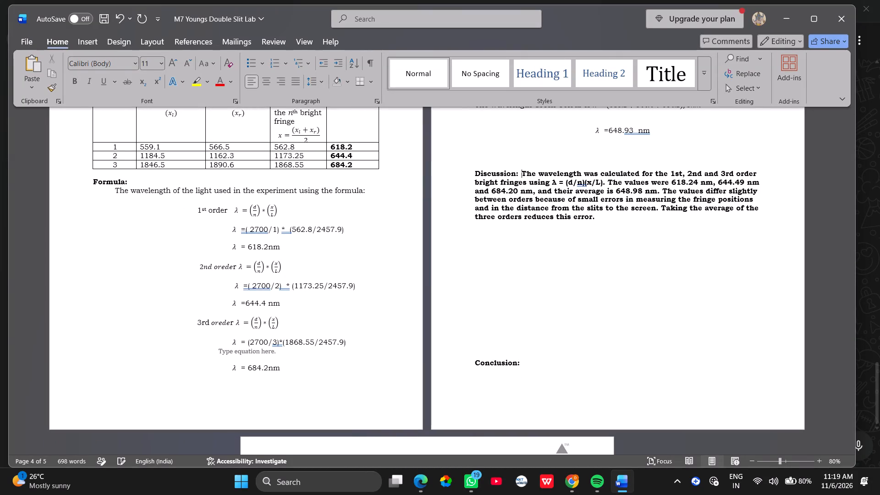
{"action": "key", "text": "space"}
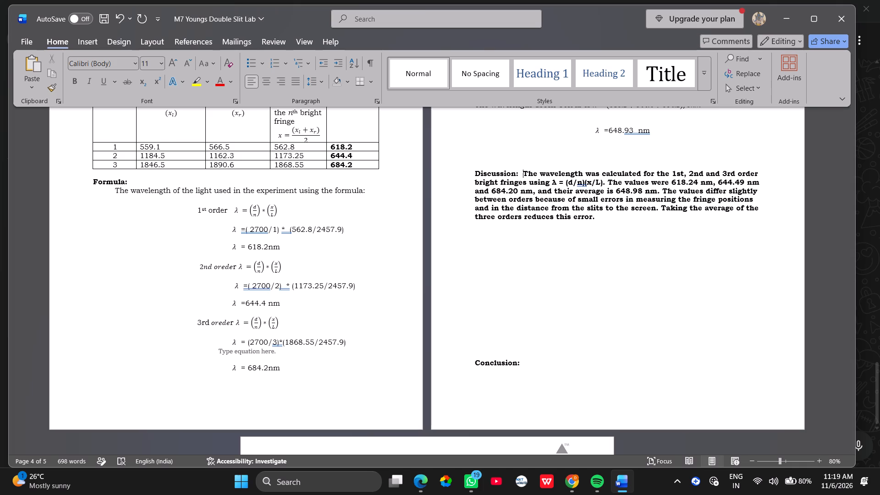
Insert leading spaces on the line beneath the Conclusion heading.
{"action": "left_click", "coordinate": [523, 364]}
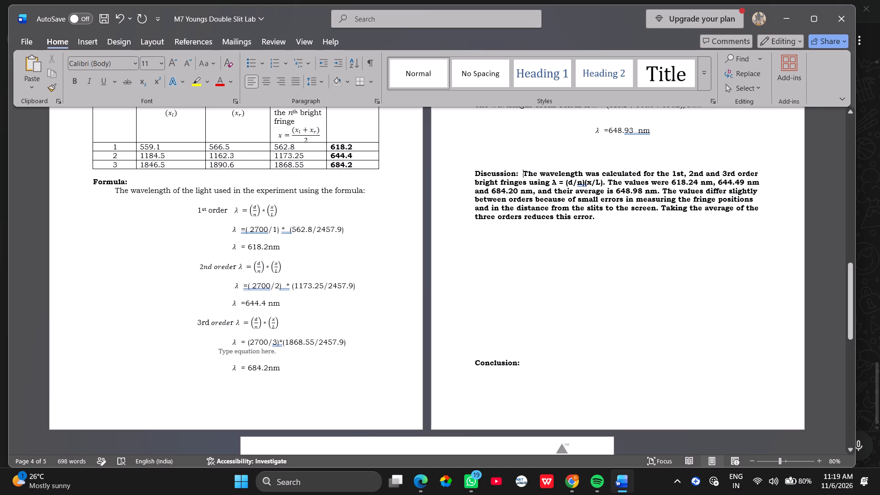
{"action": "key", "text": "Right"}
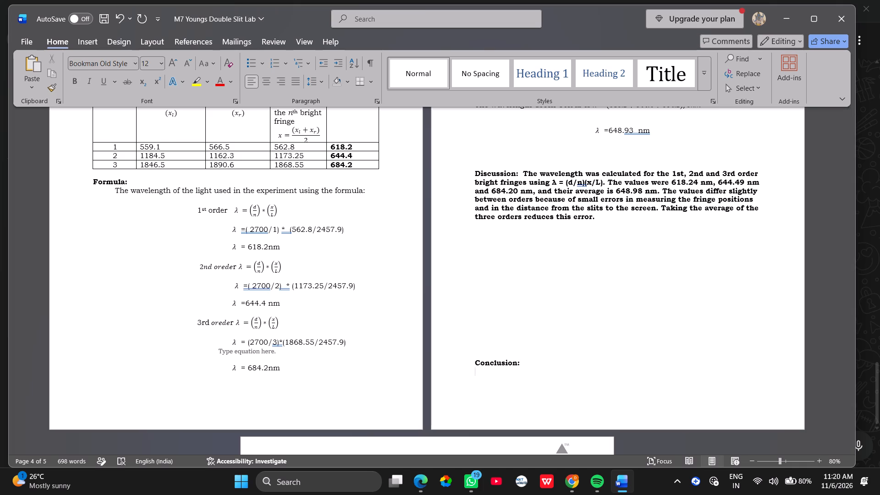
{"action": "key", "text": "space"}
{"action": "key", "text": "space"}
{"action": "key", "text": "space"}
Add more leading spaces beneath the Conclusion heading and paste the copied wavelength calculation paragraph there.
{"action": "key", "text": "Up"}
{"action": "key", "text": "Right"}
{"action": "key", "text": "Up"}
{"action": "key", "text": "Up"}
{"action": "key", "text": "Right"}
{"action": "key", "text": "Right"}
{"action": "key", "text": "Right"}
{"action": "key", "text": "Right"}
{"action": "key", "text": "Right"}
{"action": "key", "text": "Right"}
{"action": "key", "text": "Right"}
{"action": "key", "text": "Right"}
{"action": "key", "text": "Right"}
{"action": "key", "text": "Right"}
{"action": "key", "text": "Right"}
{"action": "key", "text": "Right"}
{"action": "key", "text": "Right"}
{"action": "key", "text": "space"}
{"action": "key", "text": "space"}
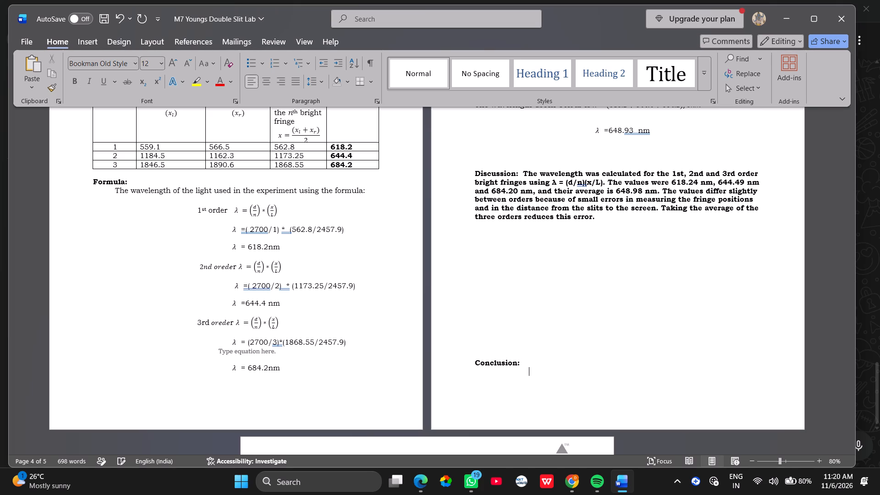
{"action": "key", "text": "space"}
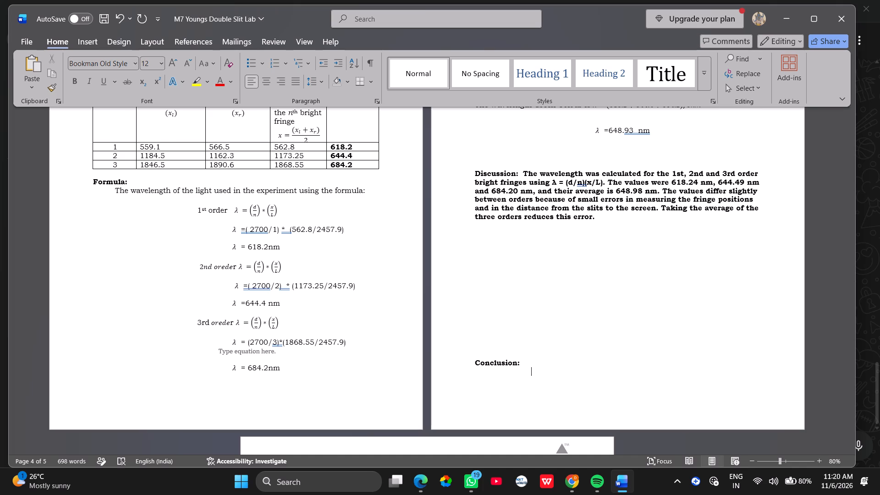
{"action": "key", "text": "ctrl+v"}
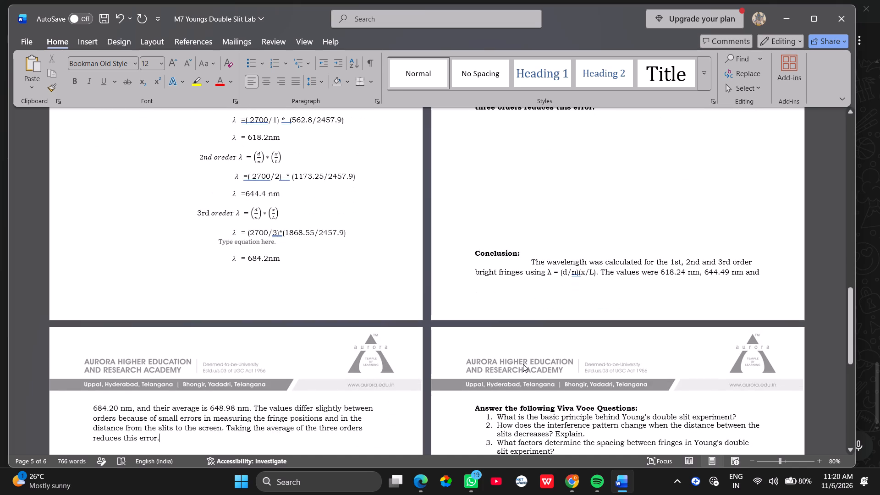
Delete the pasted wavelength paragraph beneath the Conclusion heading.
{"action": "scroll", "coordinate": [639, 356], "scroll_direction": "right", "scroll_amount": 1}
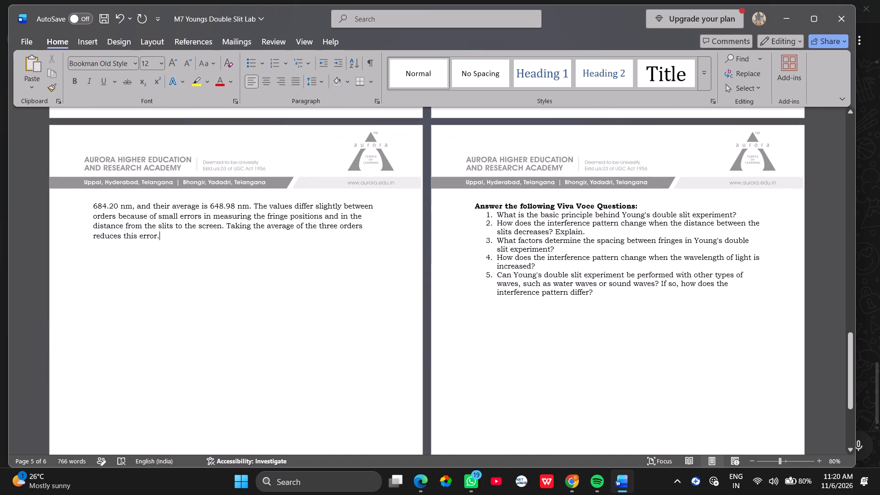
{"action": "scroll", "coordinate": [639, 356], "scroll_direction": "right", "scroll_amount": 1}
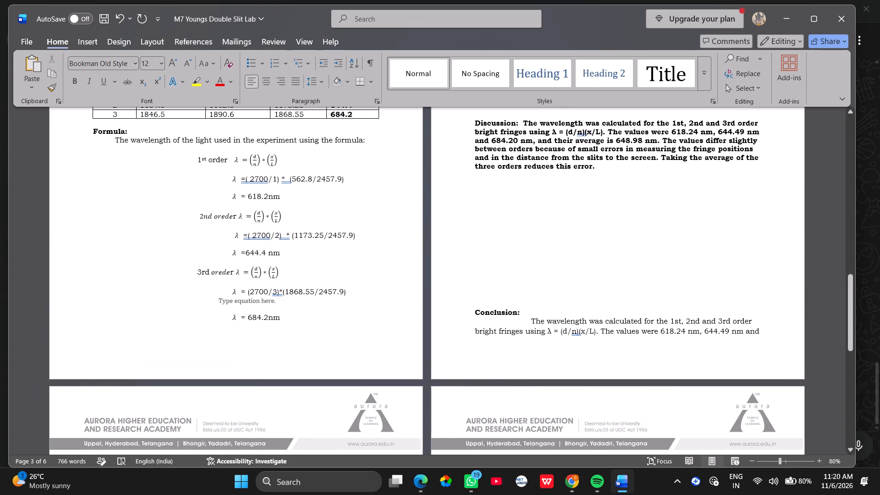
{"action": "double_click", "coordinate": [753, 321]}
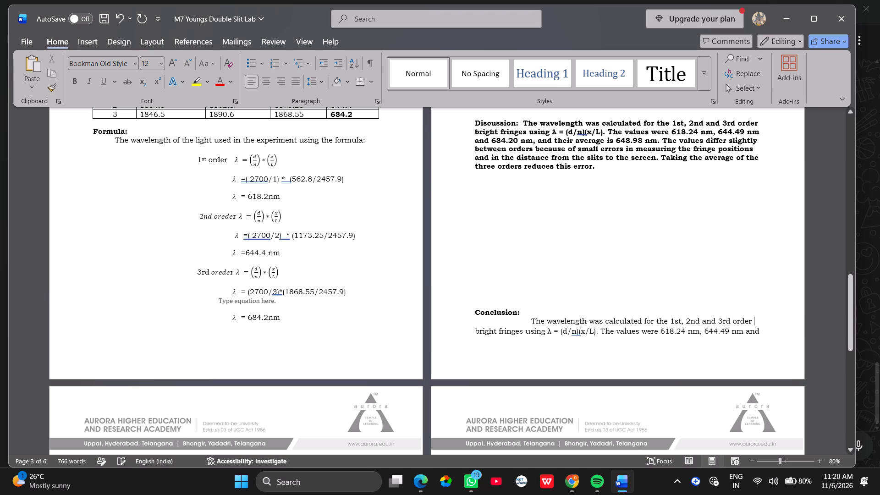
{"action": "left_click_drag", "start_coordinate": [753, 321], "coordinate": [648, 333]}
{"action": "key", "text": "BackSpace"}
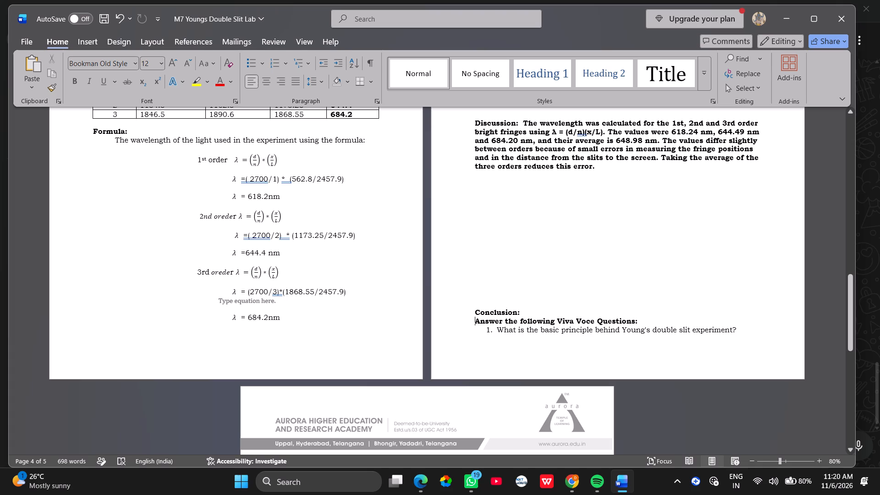
Delete the bold Conclusion heading directly above the Viva Voce questions.
{"action": "scroll", "coordinate": [634, 325], "scroll_direction": "up", "scroll_amount": 2}
{"action": "scroll", "coordinate": [634, 325], "scroll_direction": "down", "scroll_amount": 2}
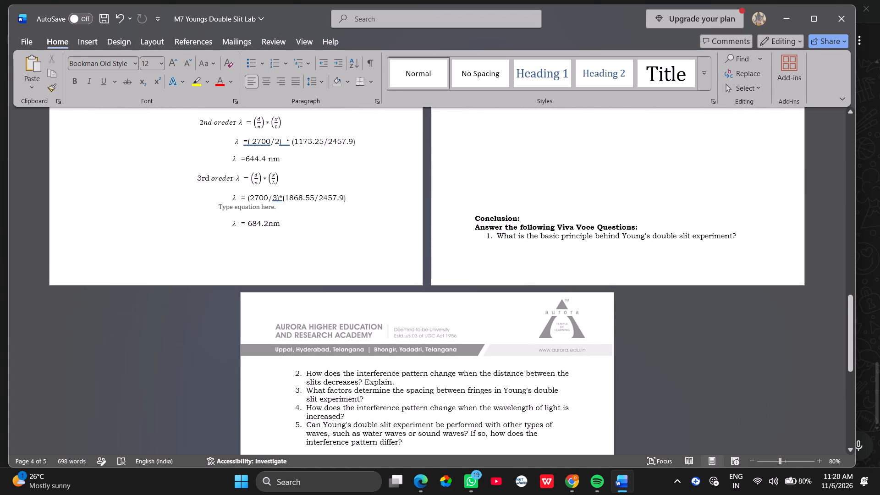
{"action": "left_click", "coordinate": [522, 220]}
{"action": "key", "text": "BackSpace"}
{"action": "key", "text": "BackSpace"}
{"action": "key", "text": "BackSpace"}
{"action": "key", "text": "BackSpace"}
{"action": "key", "text": "BackSpace"}
{"action": "key", "text": "BackSpace"}
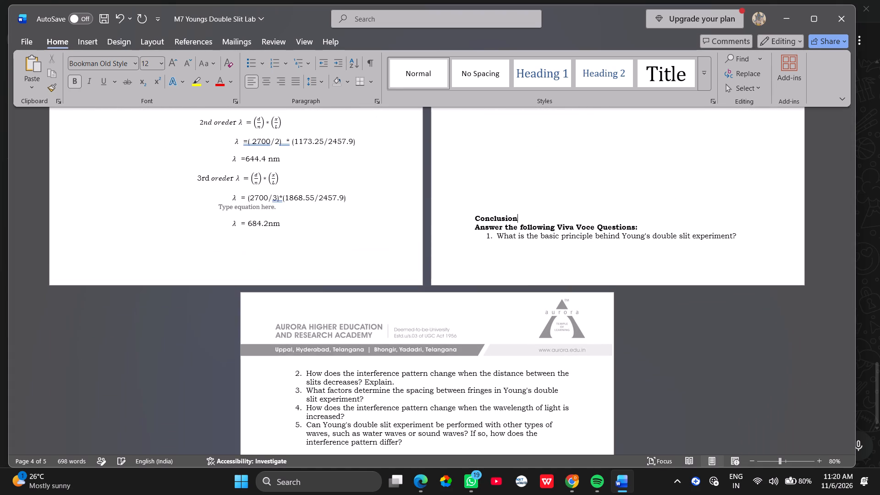
{"action": "key", "text": "BackSpace"}
{"action": "key", "text": "BackSpace"}
{"action": "key", "text": "BackSpace"}
{"action": "key", "text": "BackSpace"}
{"action": "key", "text": "BackSpace"}
Enter "conclusion" as a new heading in the blank space between the Discussion paragraph and the Viva Voce questions.
{"action": "scroll", "coordinate": [527, 194], "scroll_direction": "up", "scroll_amount": 1}
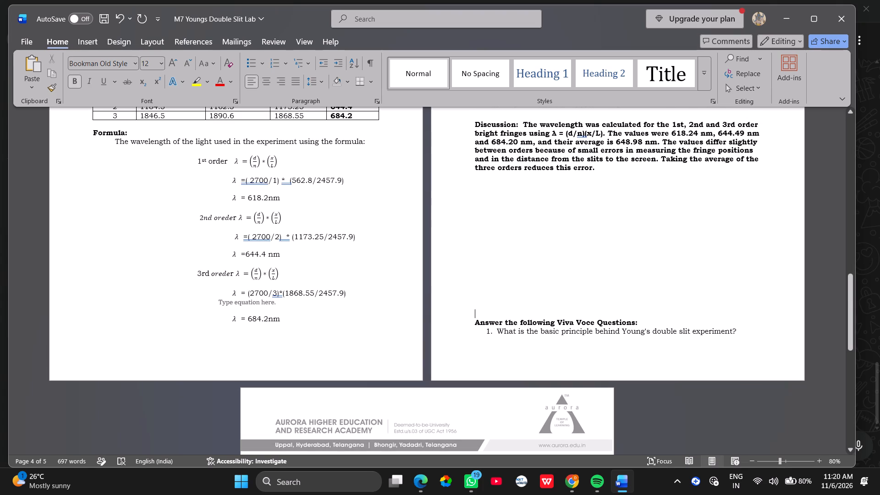
{"action": "left_click", "coordinate": [477, 230]}
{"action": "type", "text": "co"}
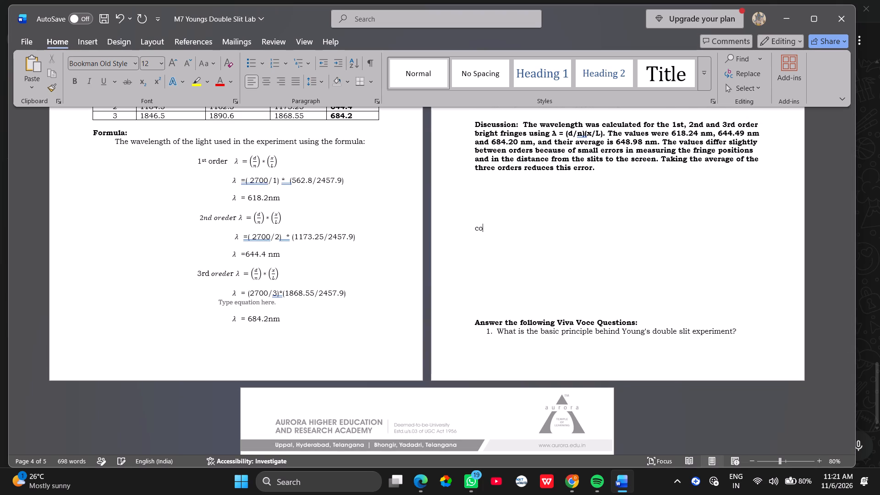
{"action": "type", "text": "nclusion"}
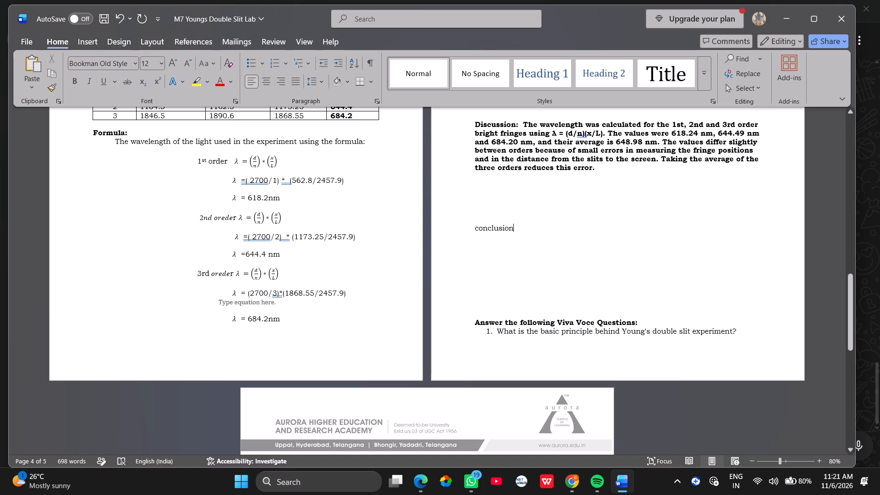
Add a space after the word "conclusion" between the Discussion paragraph and the Viva Voce questions.
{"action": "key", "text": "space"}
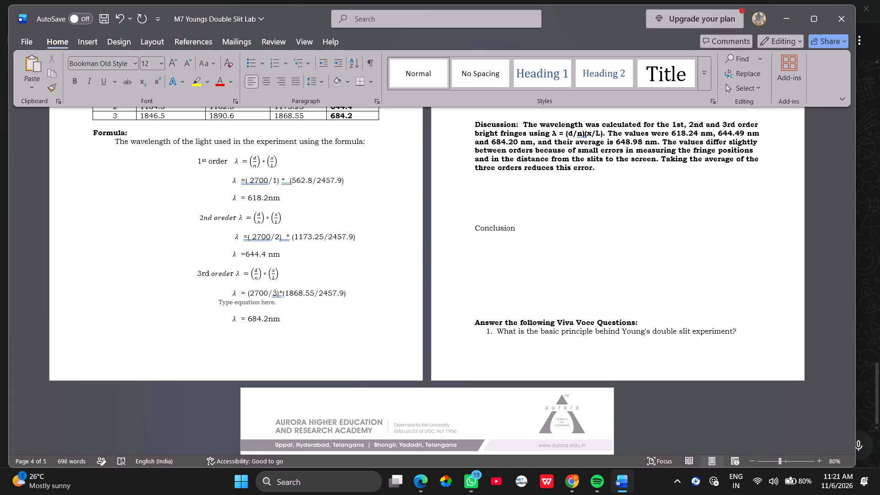
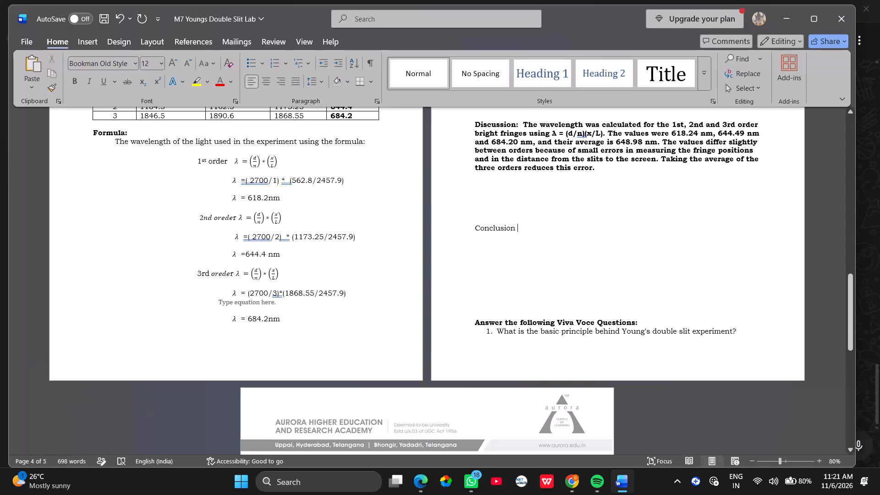
Paste the copied conclusion text, starting "The wavelength of the light measured with the double slit experiment", directly after the word Conclusion.
{"action": "key", "text": "ctrl+v"}
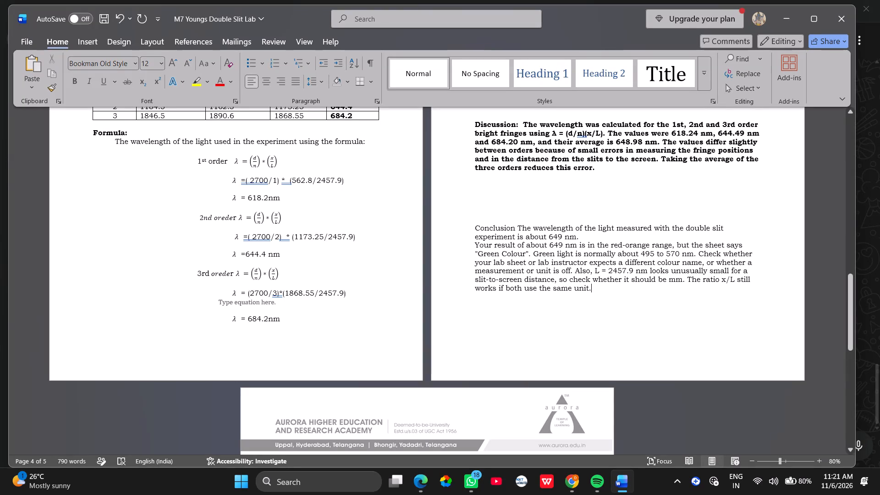
Insert an extra space between the word Conclusion and the pasted text that starts with "The wavelength".
{"action": "scroll", "coordinate": [533, 236], "scroll_direction": "up", "scroll_amount": 2}
{"action": "scroll", "coordinate": [533, 236], "scroll_direction": "right", "scroll_amount": 1}
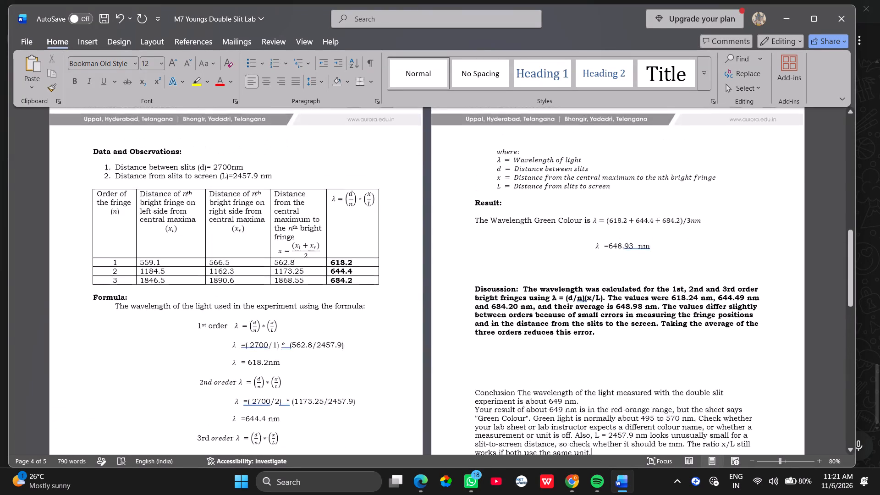
{"action": "scroll", "coordinate": [533, 236], "scroll_direction": "right", "scroll_amount": 1}
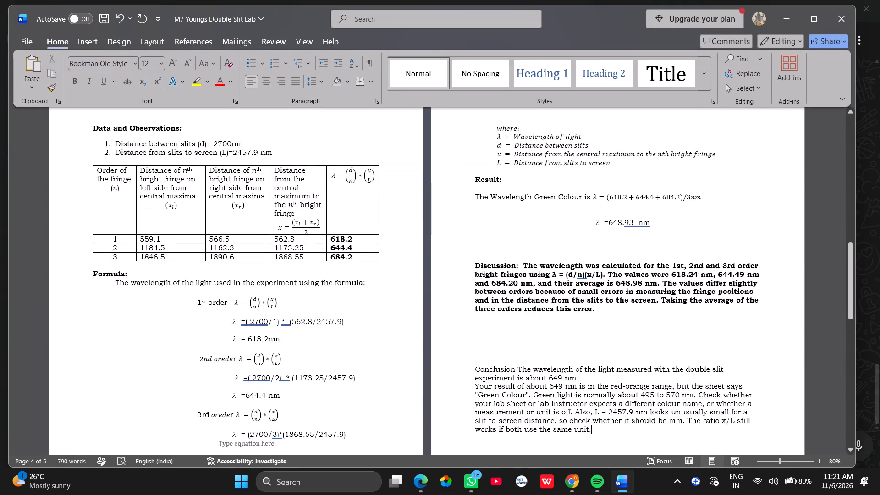
{"action": "left_click", "coordinate": [516, 369]}
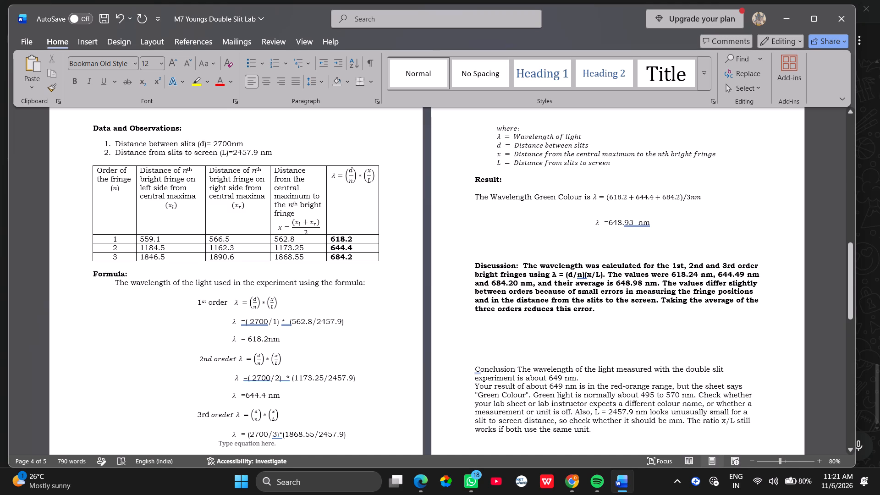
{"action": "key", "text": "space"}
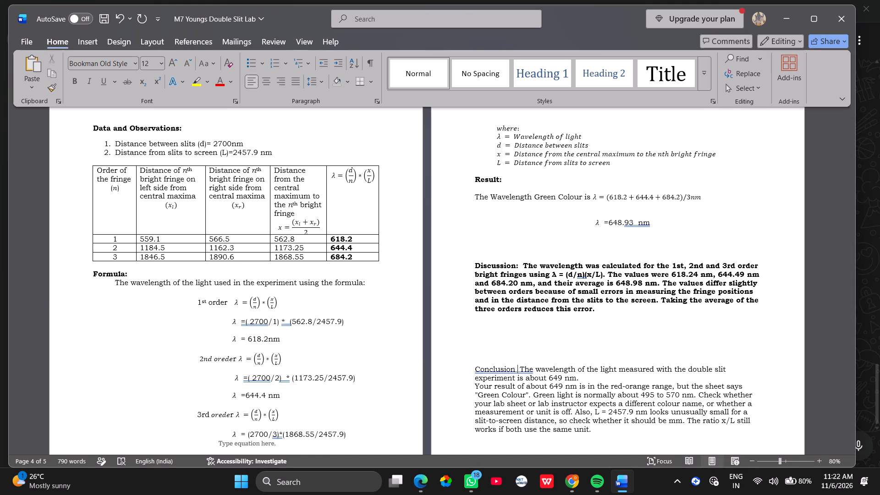
Add a colon after the word "Conclusion" at the start of the conclusion paragraph.
{"action": "key", "text": "ctrl+semicolon"}
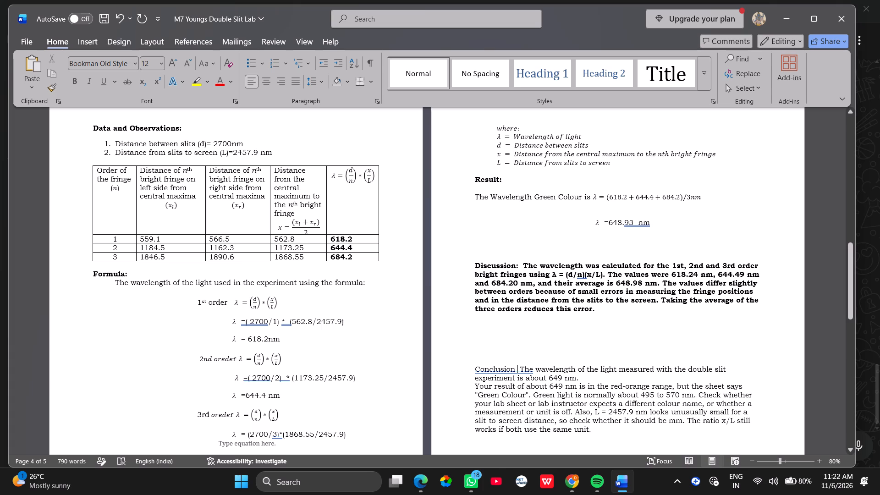
{"action": "key", "text": "shift+colon"}
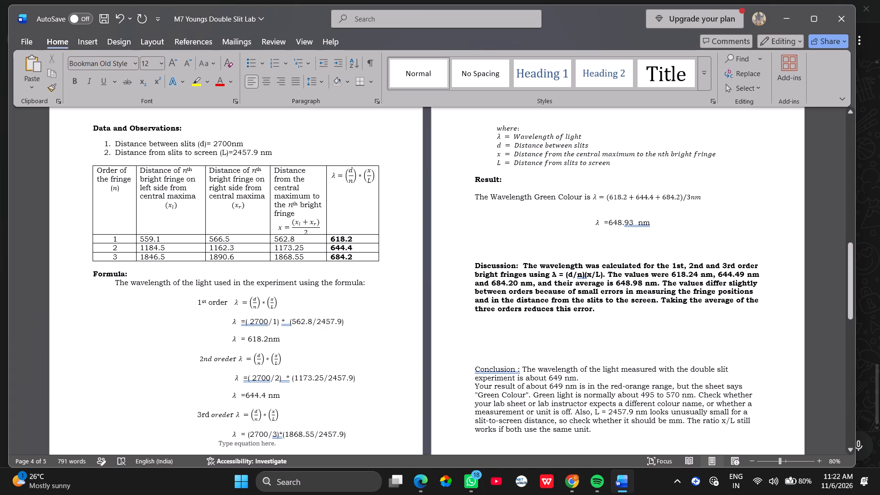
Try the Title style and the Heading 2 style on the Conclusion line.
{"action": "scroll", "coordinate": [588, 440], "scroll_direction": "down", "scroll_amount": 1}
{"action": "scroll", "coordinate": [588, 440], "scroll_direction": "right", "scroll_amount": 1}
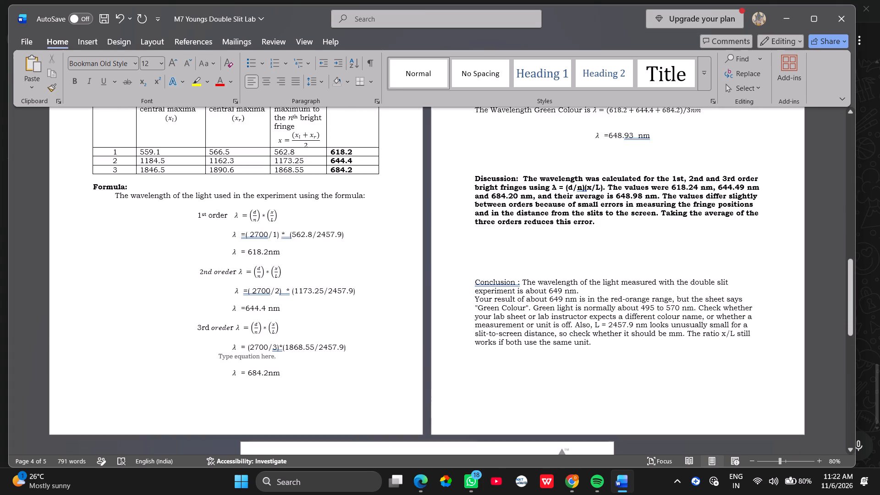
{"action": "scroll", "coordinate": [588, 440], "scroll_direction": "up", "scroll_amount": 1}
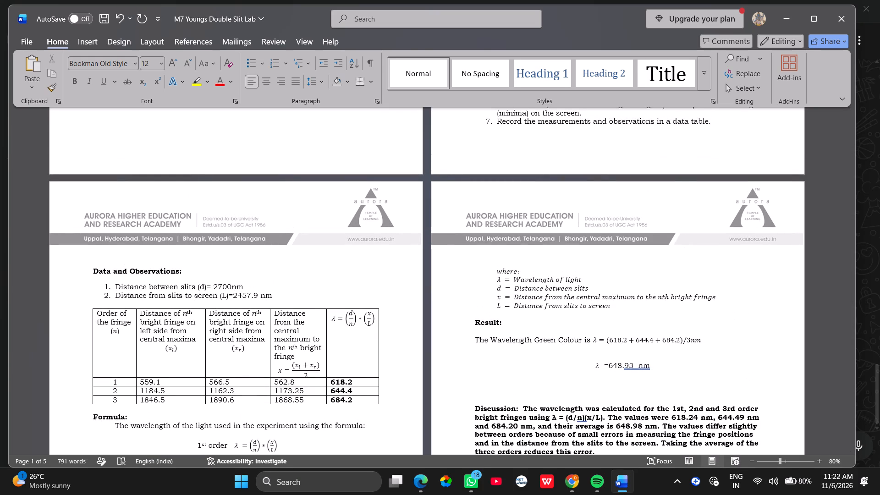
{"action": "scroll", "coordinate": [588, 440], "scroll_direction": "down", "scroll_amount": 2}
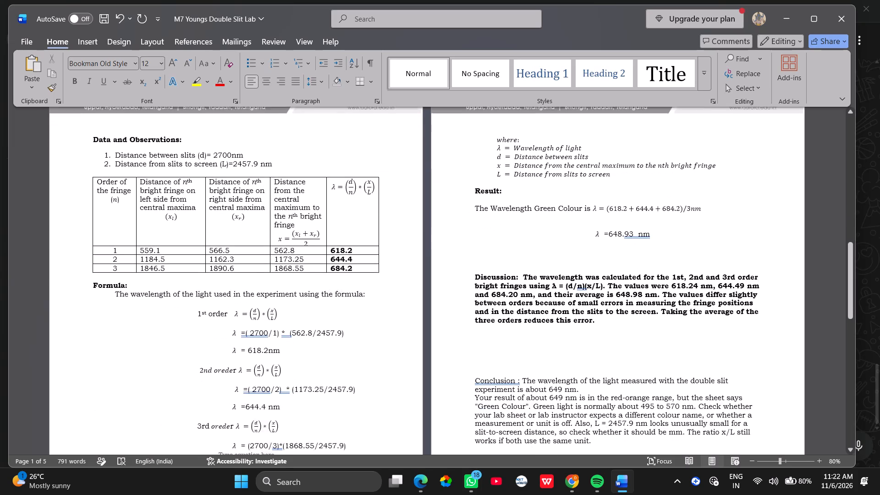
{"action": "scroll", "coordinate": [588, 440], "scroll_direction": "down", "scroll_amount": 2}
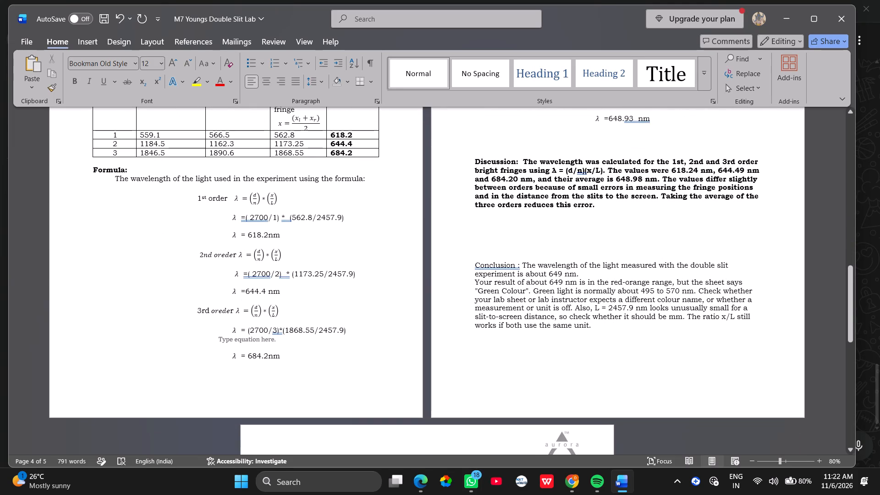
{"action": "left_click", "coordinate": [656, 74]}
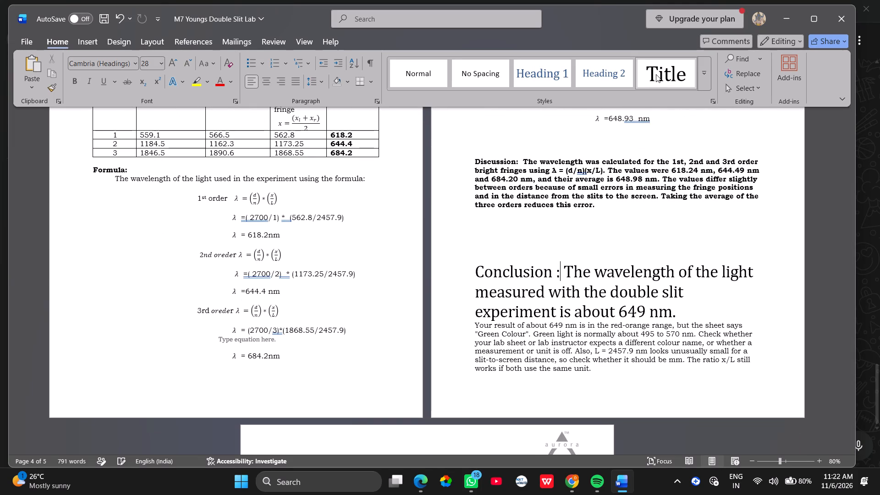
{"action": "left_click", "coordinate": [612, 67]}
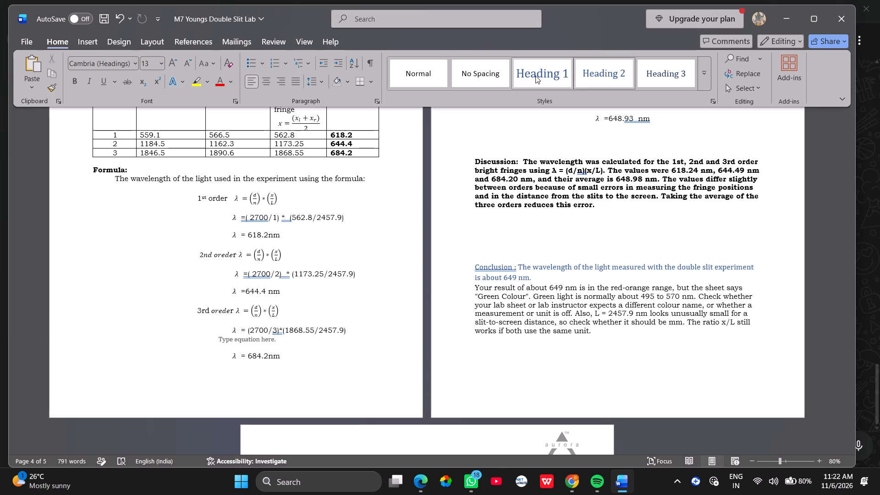
Apply the Normal style to the Conclusion line.
{"action": "left_click", "coordinate": [432, 72]}
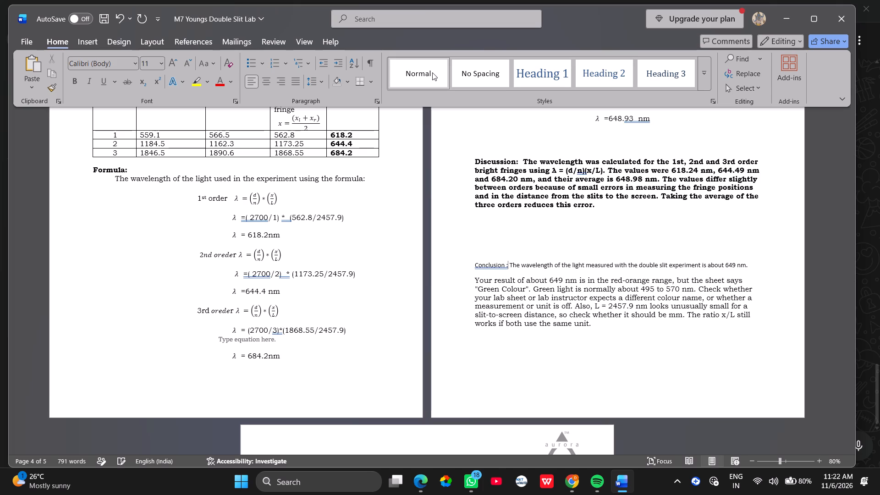
{"action": "scroll", "coordinate": [681, 248], "scroll_direction": "up", "scroll_amount": 1}
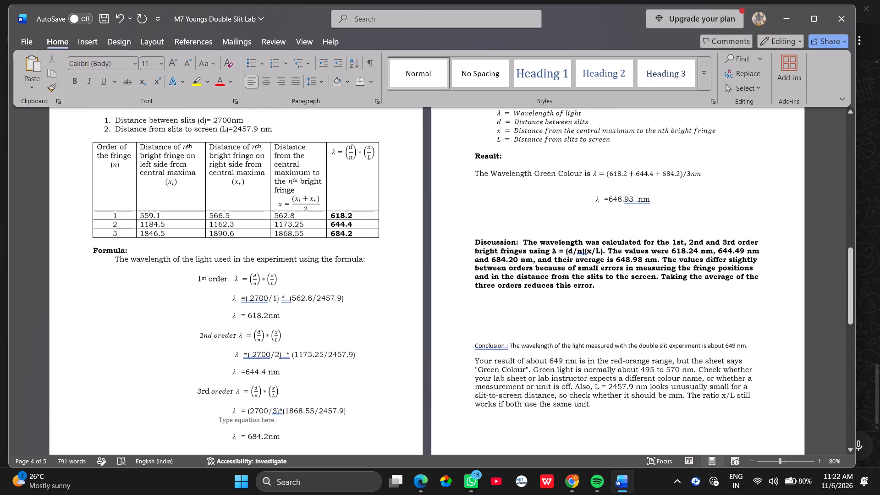
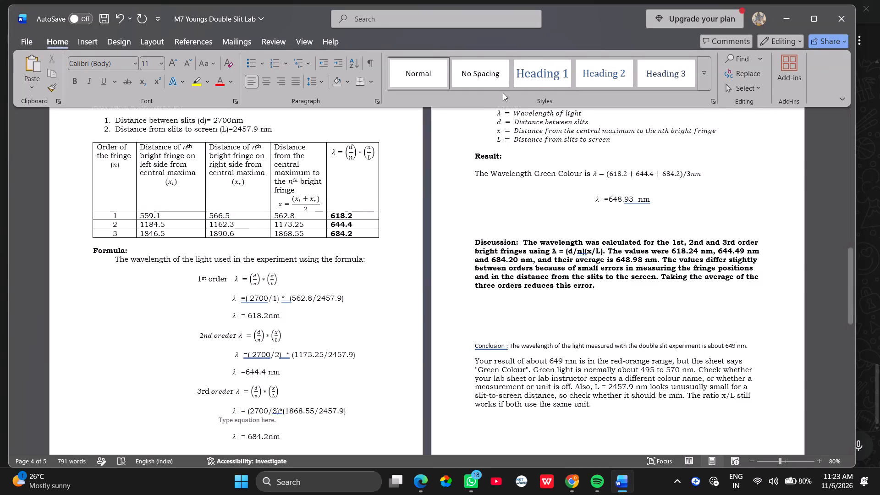
Apply the Heading 1 style to the Conclusion line.
{"action": "left_click", "coordinate": [552, 80]}
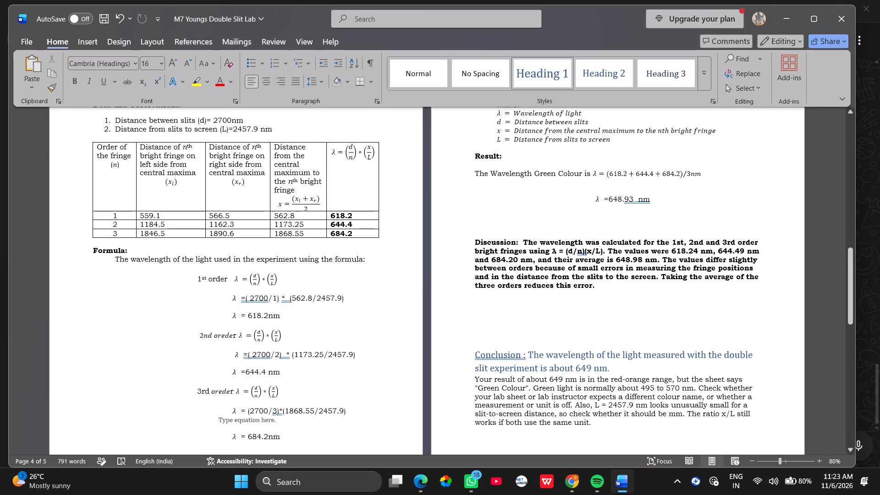
Review the rest of the lab document, reading the viva voce questions and returning to the Result, Discussion and Conclusion sections.
{"action": "scroll", "coordinate": [340, 360], "scroll_direction": "down", "scroll_amount": 1}
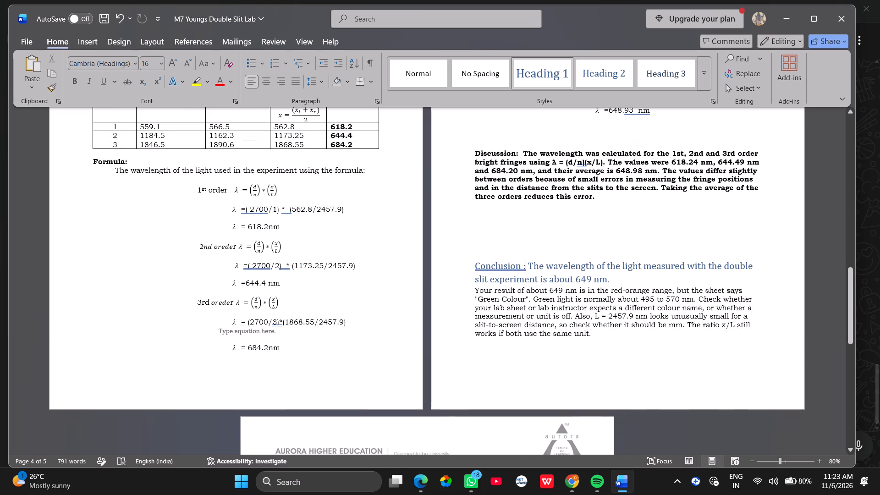
{"action": "scroll", "coordinate": [340, 360], "scroll_direction": "down", "scroll_amount": 1}
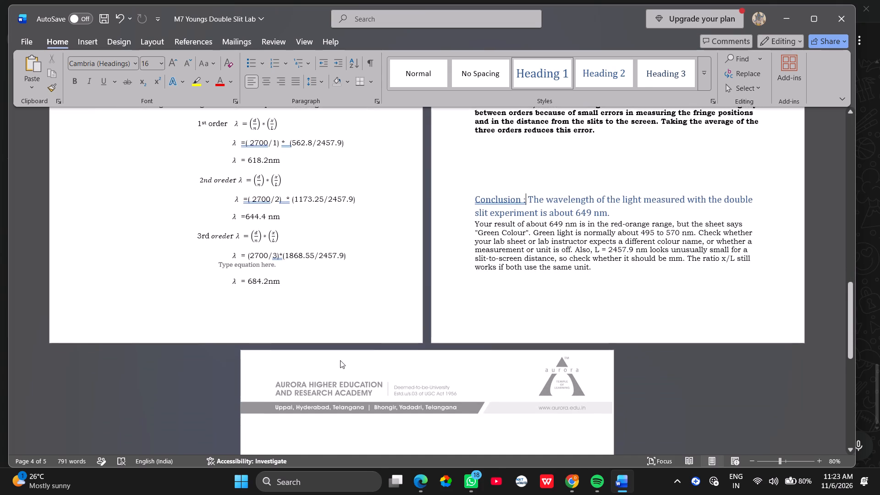
{"action": "scroll", "coordinate": [340, 360], "scroll_direction": "down", "scroll_amount": 1}
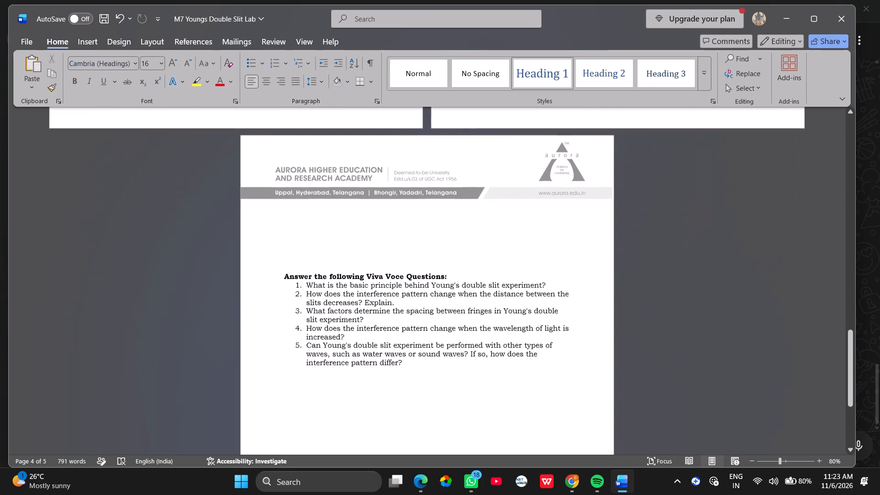
{"action": "scroll", "coordinate": [340, 360], "scroll_direction": "down", "scroll_amount": 1}
{"action": "scroll", "coordinate": [340, 360], "scroll_direction": "right", "scroll_amount": 2}
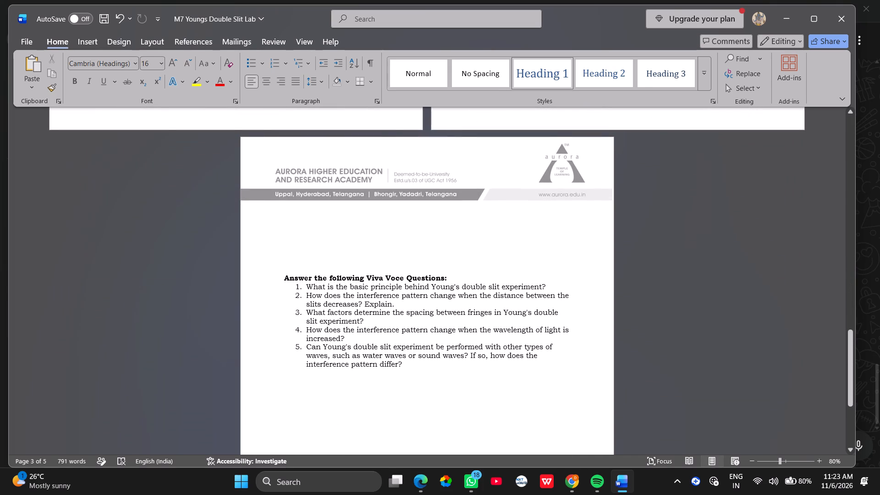
{"action": "scroll", "coordinate": [340, 360], "scroll_direction": "right", "scroll_amount": 3}
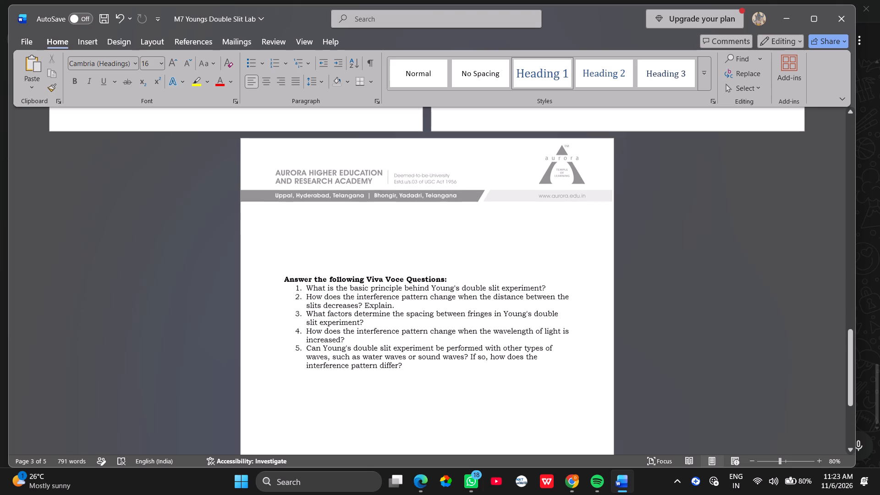
{"action": "scroll", "coordinate": [340, 360], "scroll_direction": "right", "scroll_amount": 1}
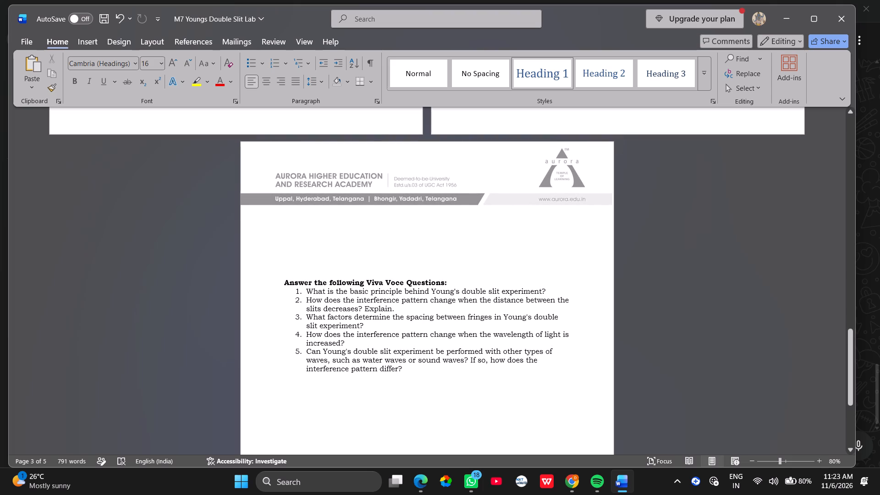
{"action": "scroll", "coordinate": [340, 360], "scroll_direction": "right", "scroll_amount": 2}
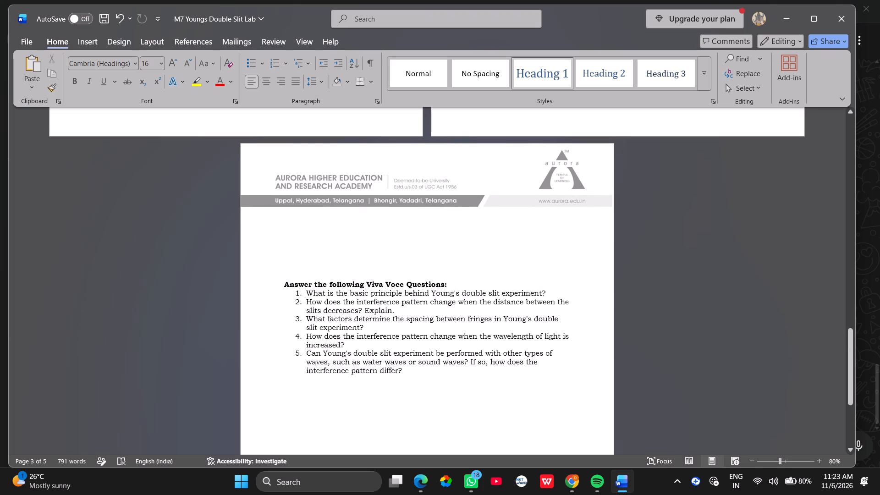
{"action": "scroll", "coordinate": [340, 360], "scroll_direction": "right", "scroll_amount": 2}
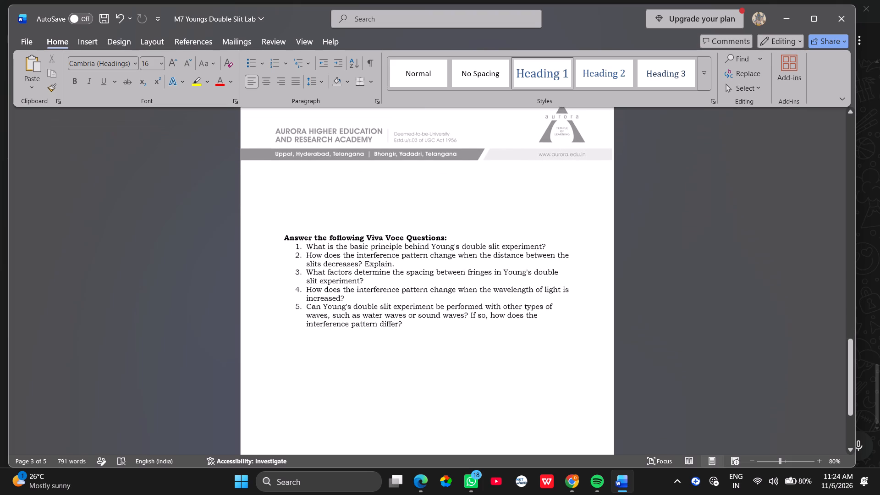
{"action": "scroll", "coordinate": [340, 360], "scroll_direction": "right", "scroll_amount": 1}
{"action": "scroll", "coordinate": [340, 360], "scroll_direction": "up", "scroll_amount": 3}
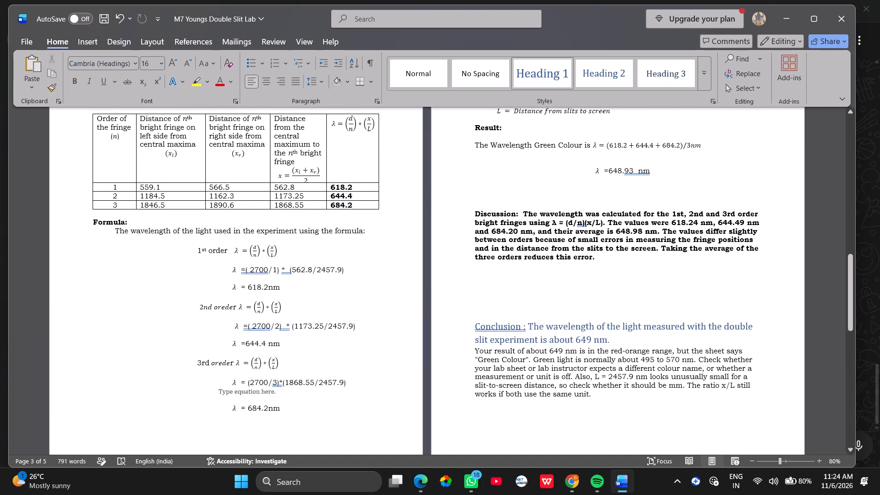